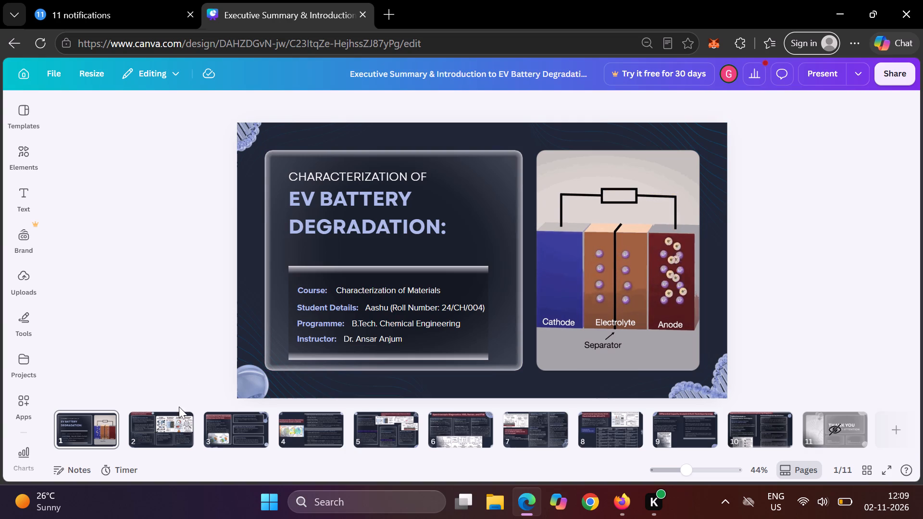
On page 2, duplicate the frame behind The Global Electromobility Shift text and place the copy over the Extreme Fast Charging (XFC) Bottleneck box.
{"action": "left_click", "coordinate": [179, 432]}
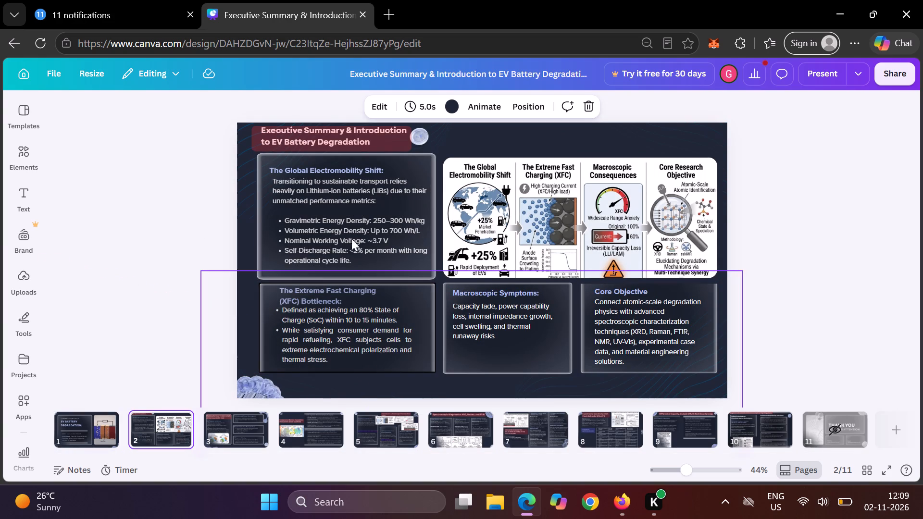
{"action": "left_click", "coordinate": [429, 273]}
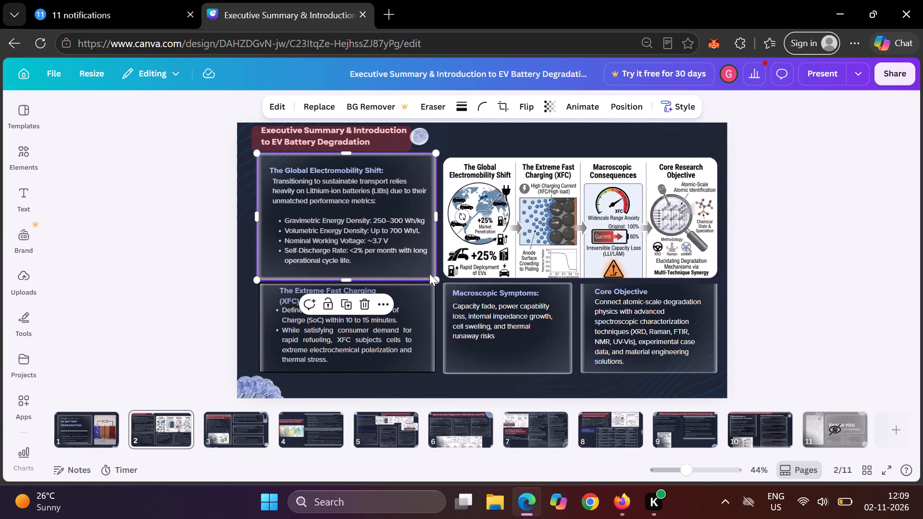
{"action": "left_click", "coordinate": [346, 301]}
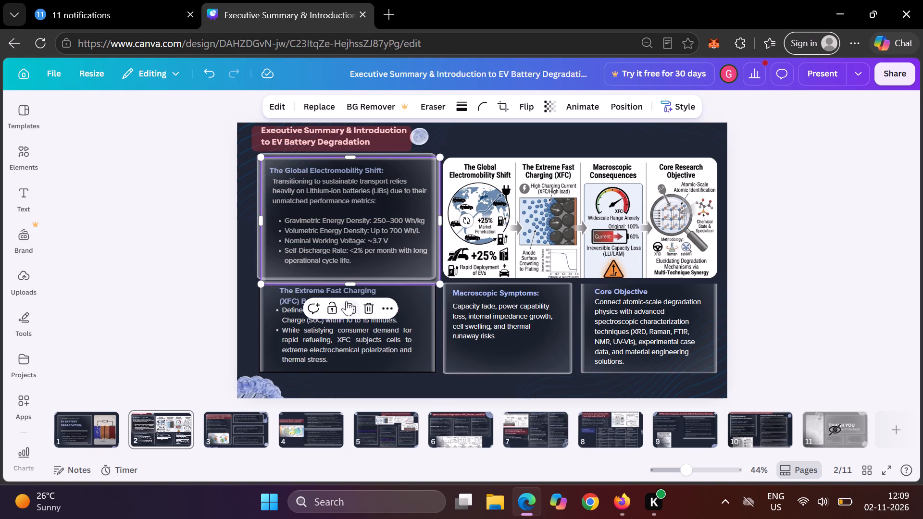
{"action": "left_click_drag", "start_coordinate": [394, 251], "coordinate": [411, 330]}
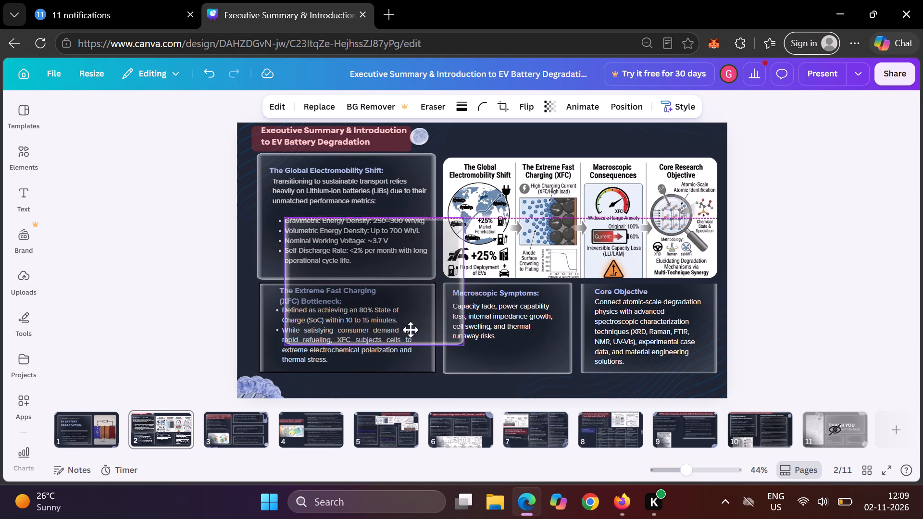
{"action": "left_click_drag", "start_coordinate": [411, 330], "coordinate": [393, 375]}
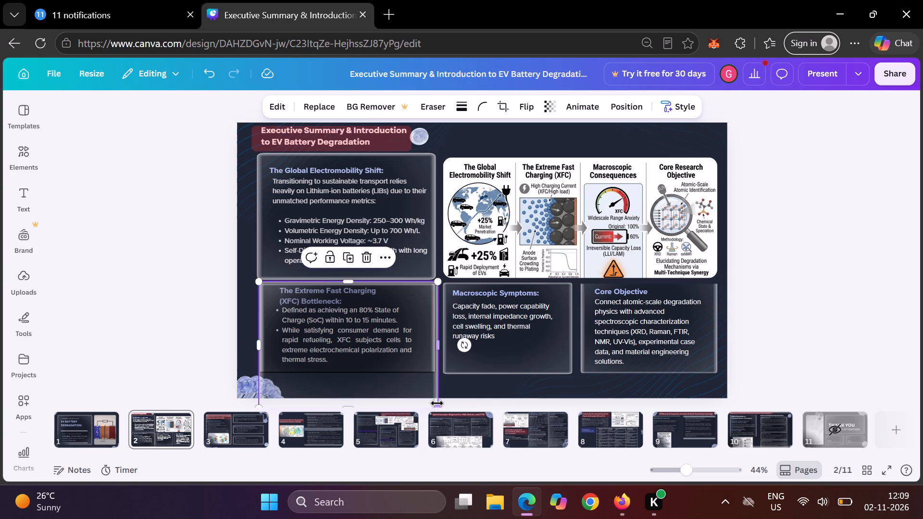
Shorten the duplicated frame from its bottom edge and fit its width so it matches the Extreme Fast Charging (XFC) Bottleneck box.
{"action": "left_click", "coordinate": [437, 403]}
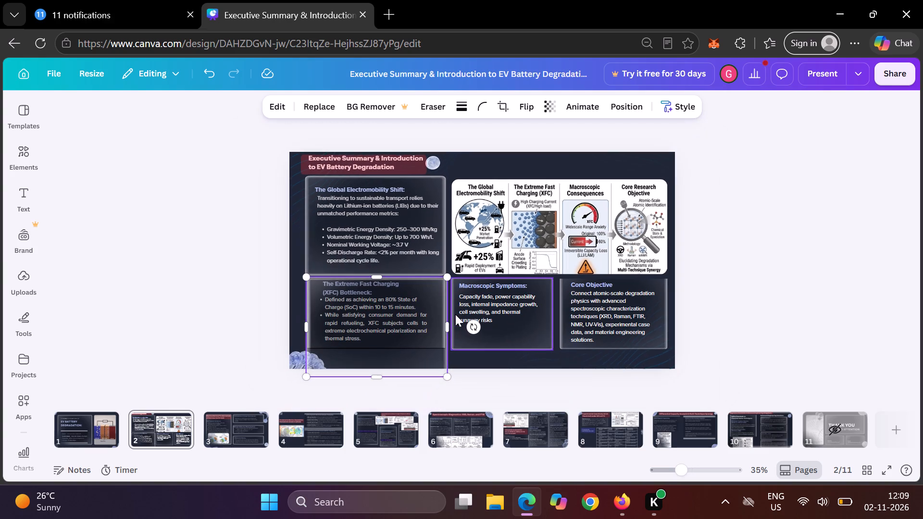
{"action": "left_click_drag", "start_coordinate": [448, 380], "coordinate": [448, 364]}
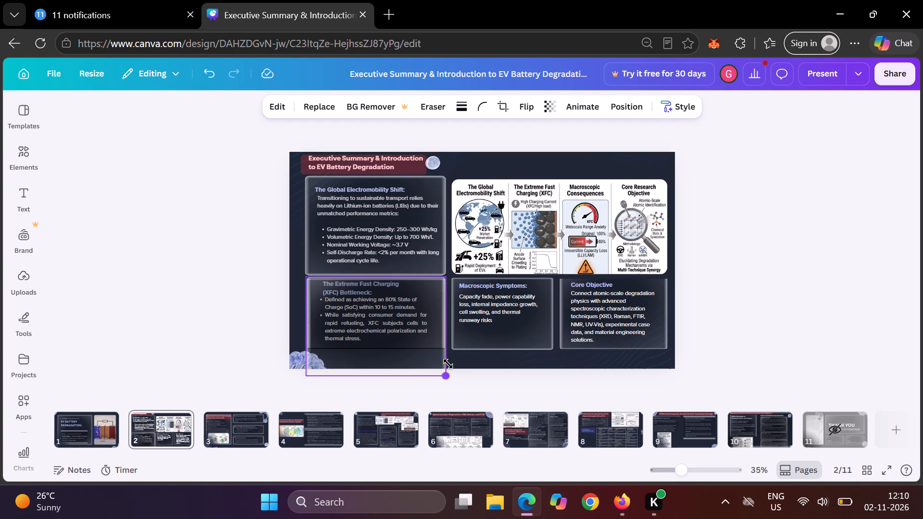
{"action": "left_click_drag", "start_coordinate": [448, 364], "coordinate": [454, 368]}
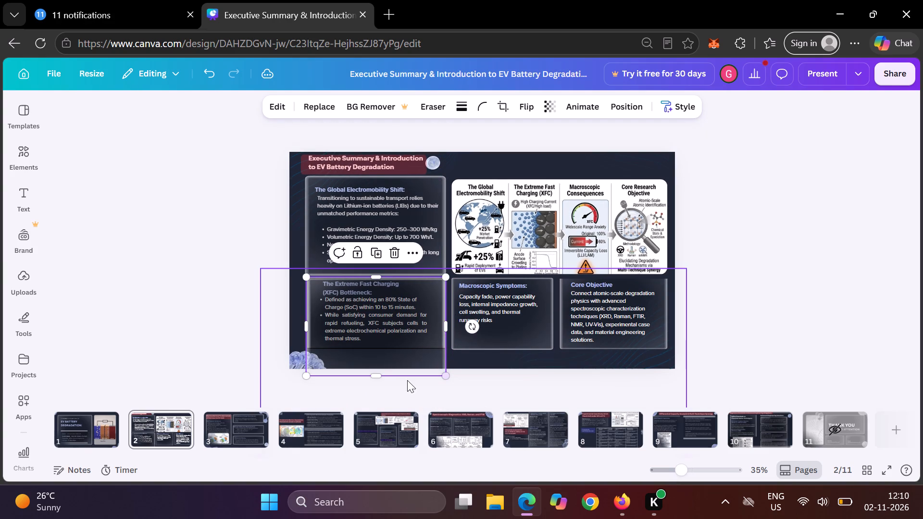
{"action": "left_click_drag", "start_coordinate": [374, 372], "coordinate": [375, 342]}
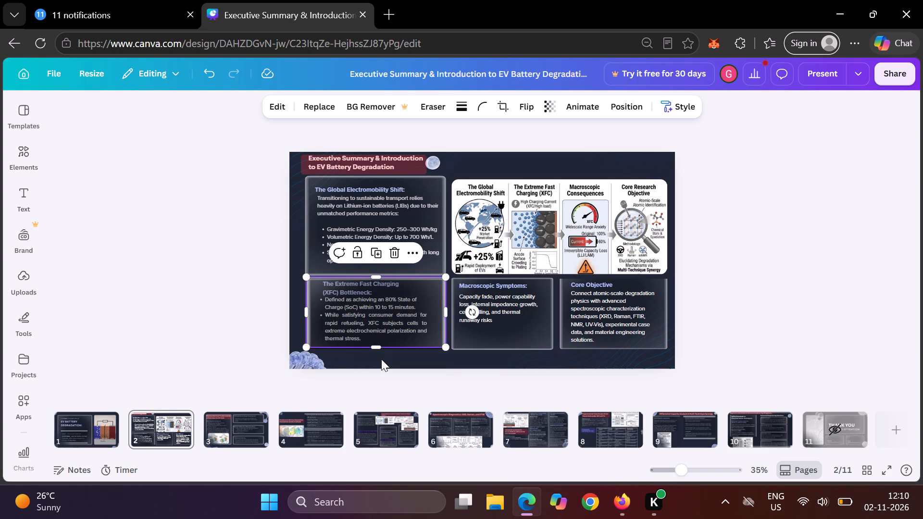
{"action": "left_click", "coordinate": [412, 355]}
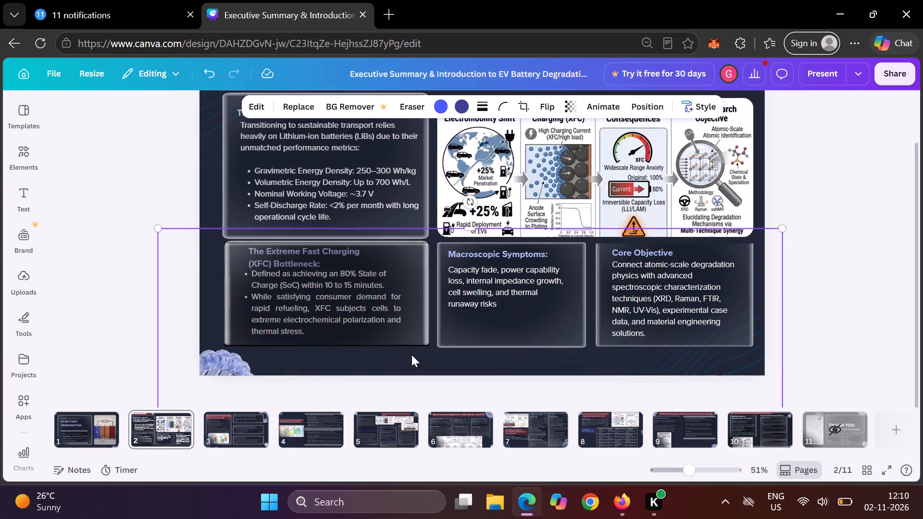
Rotate the duplicated frame 180 degrees and keep it aligned over the Extreme Fast Charging (XFC) Bottleneck box.
{"action": "left_click", "coordinate": [425, 316]}
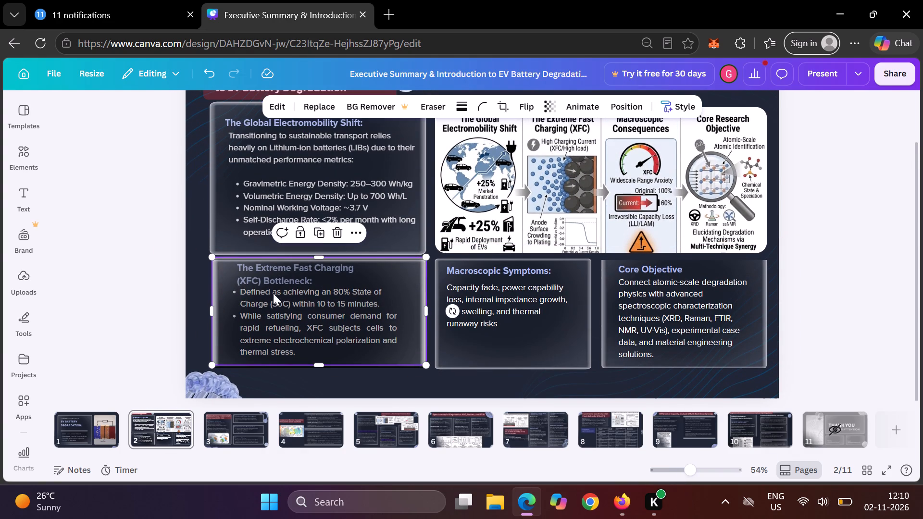
{"action": "left_click_drag", "start_coordinate": [453, 309], "coordinate": [431, 388]}
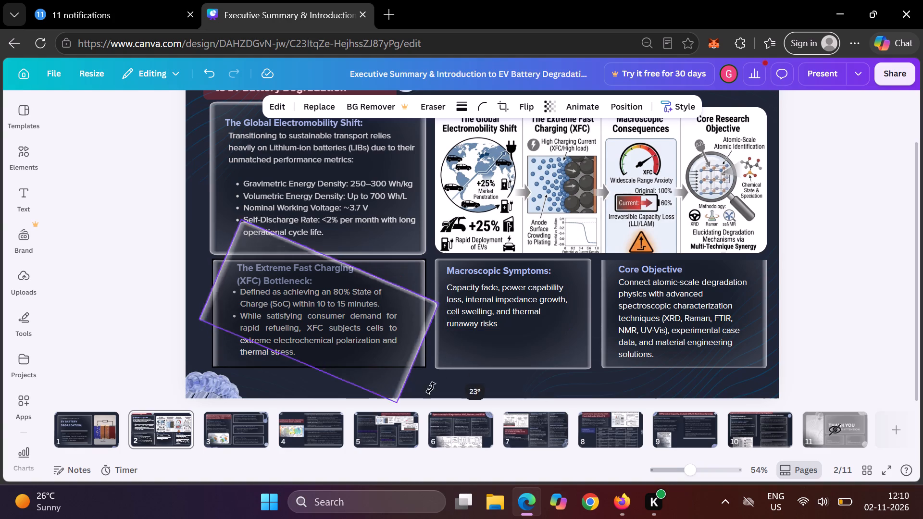
{"action": "left_click_drag", "start_coordinate": [431, 388], "coordinate": [170, 399]}
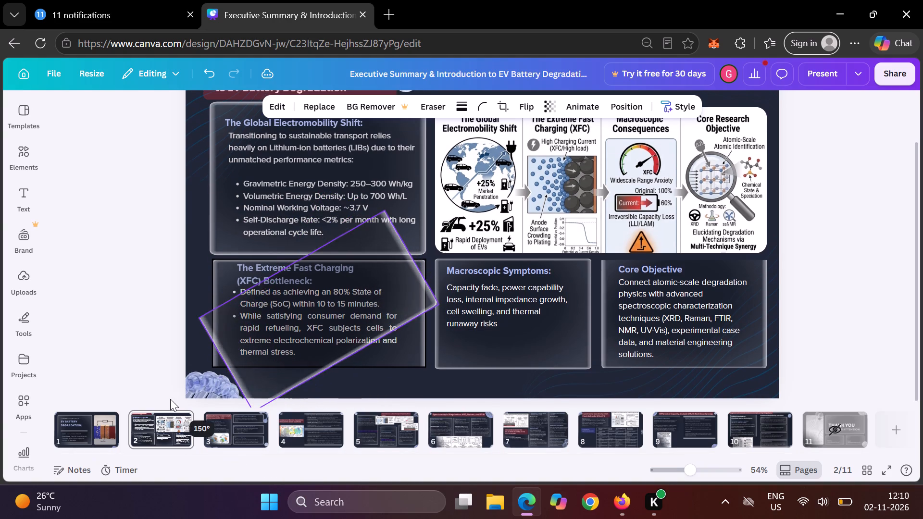
{"action": "left_click_drag", "start_coordinate": [170, 399], "coordinate": [180, 312]}
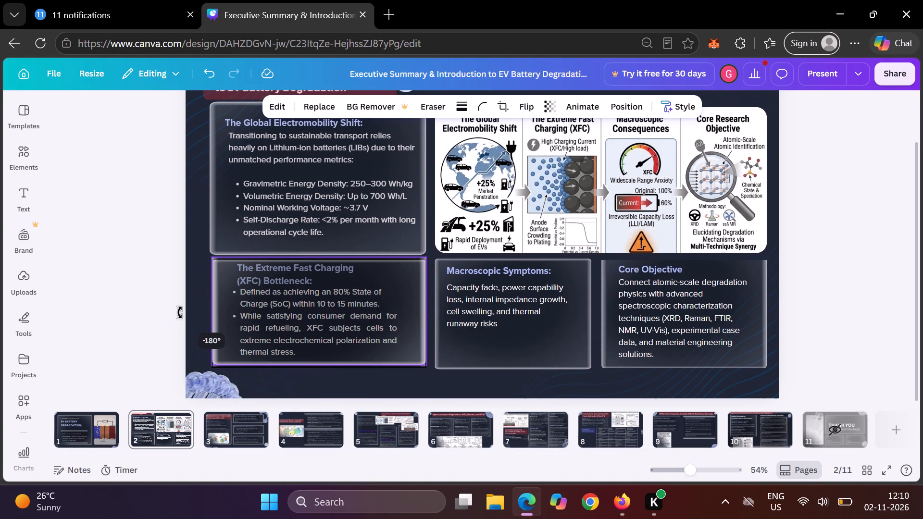
{"action": "left_click_drag", "start_coordinate": [180, 312], "coordinate": [180, 313]}
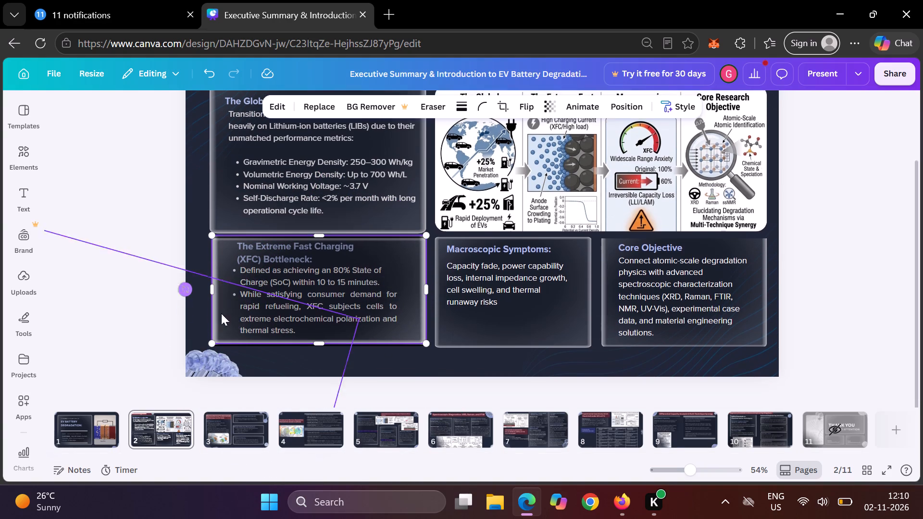
{"action": "left_click", "coordinate": [395, 316]}
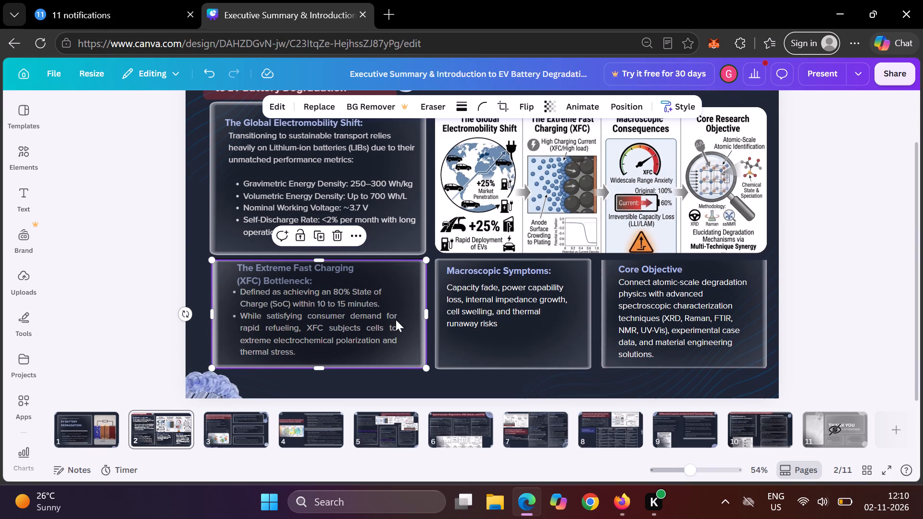
{"action": "left_click", "coordinate": [410, 373]}
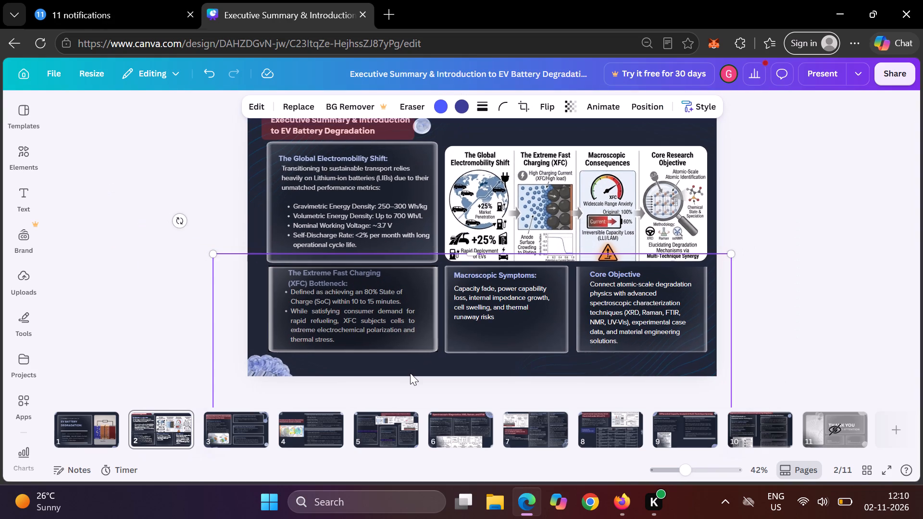
{"action": "left_click", "coordinate": [166, 302]}
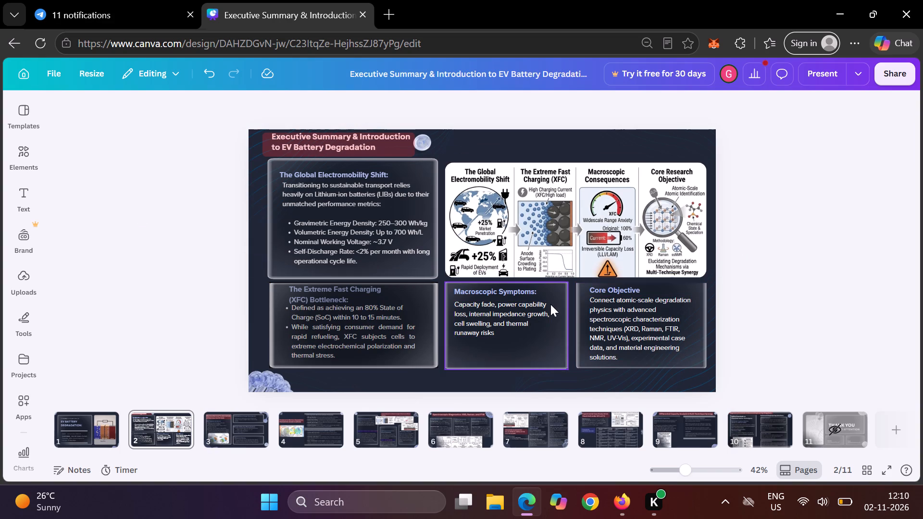
Move the "The Extreme Fast Charging (XFC) Bottleneck:" heading to the top of the layer order, above the duplicated frame.
{"action": "left_click", "coordinate": [352, 294]}
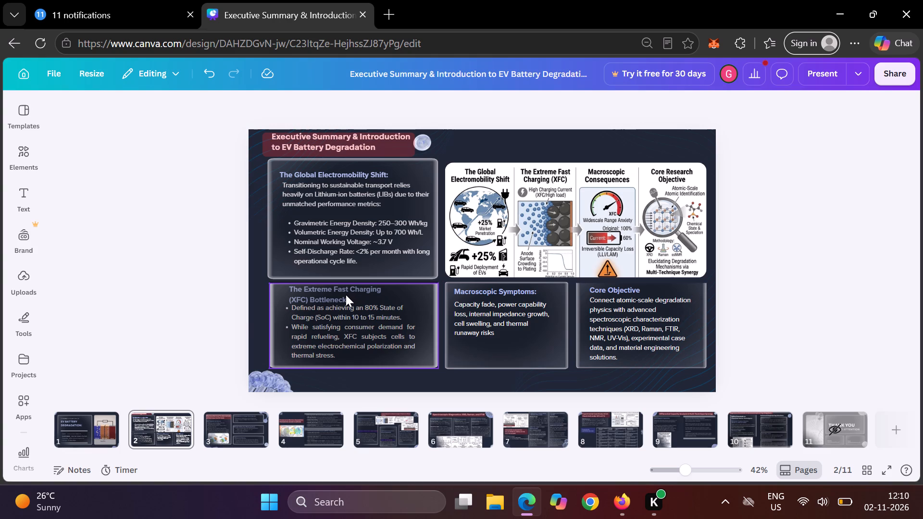
{"action": "left_click", "coordinate": [325, 297]}
{"action": "left_click", "coordinate": [325, 297]}
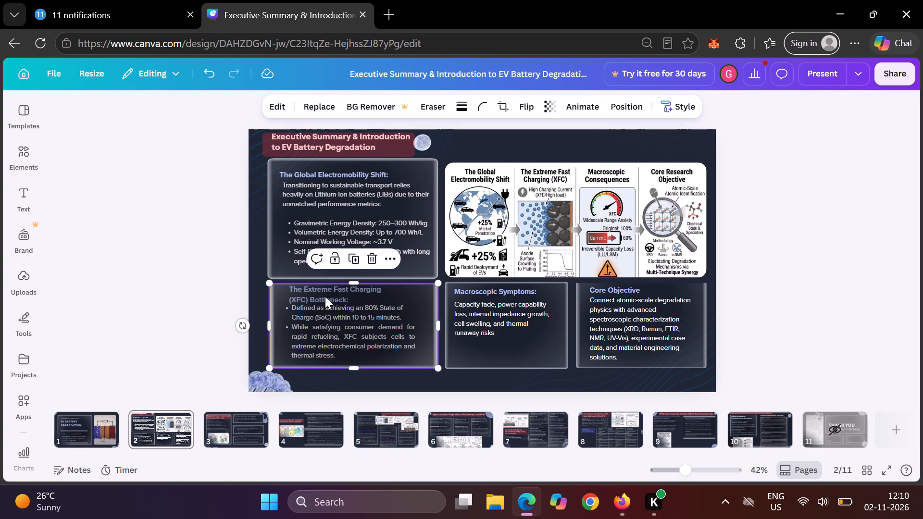
{"action": "left_click", "coordinate": [389, 257]}
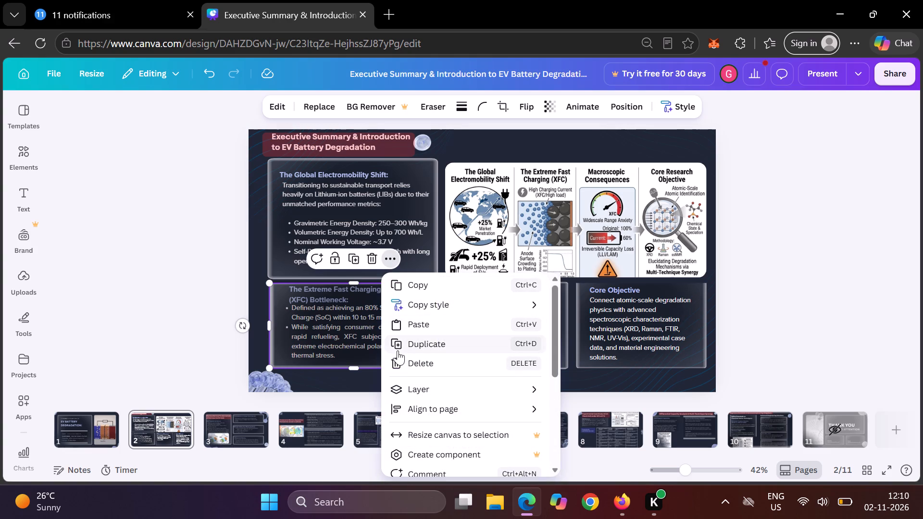
{"action": "left_click", "coordinate": [442, 392]}
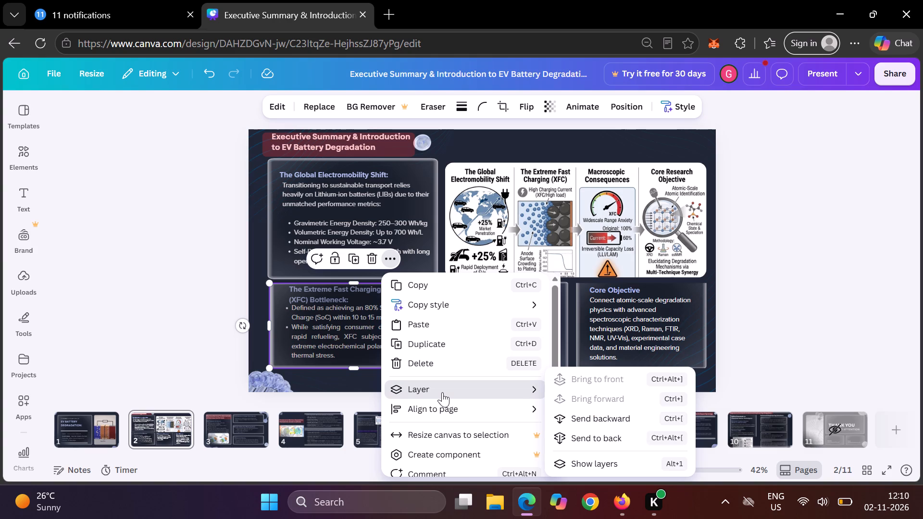
{"action": "left_click", "coordinate": [588, 463]}
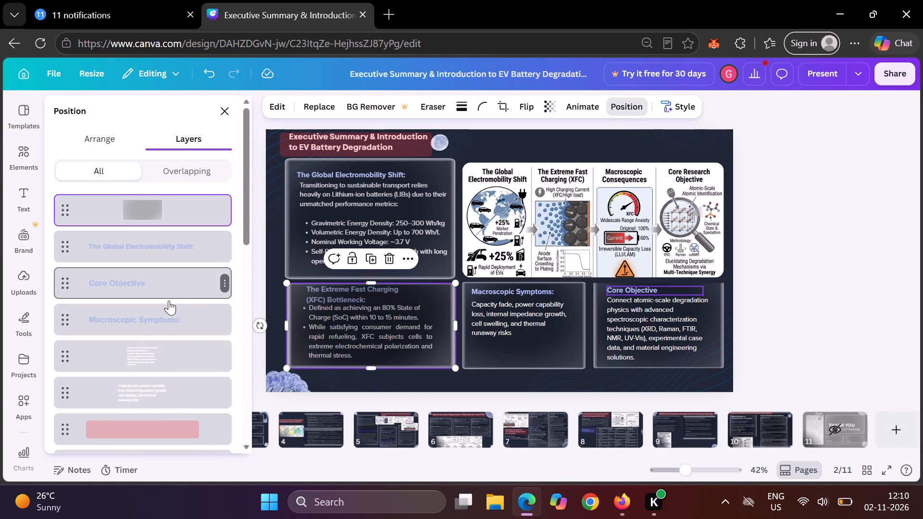
{"action": "scroll", "coordinate": [166, 318], "scroll_direction": "down", "scroll_amount": 2}
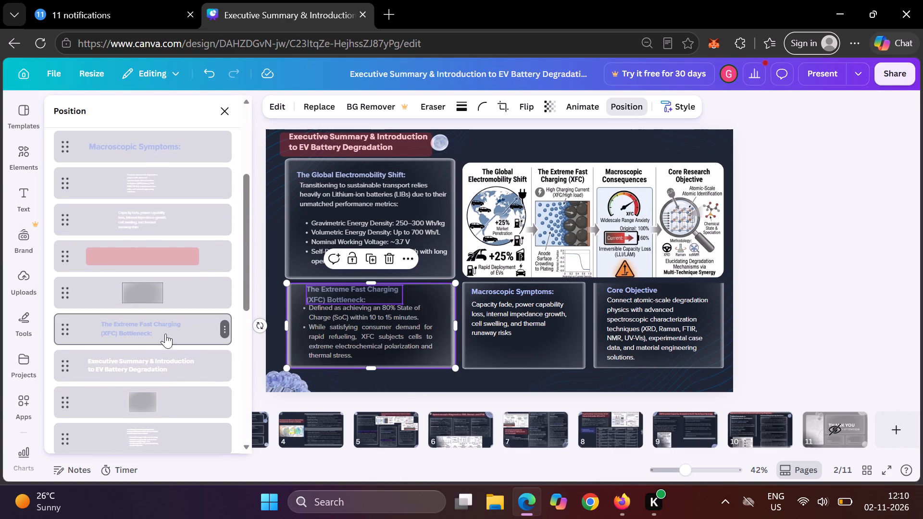
{"action": "left_click_drag", "start_coordinate": [165, 334], "coordinate": [158, 104]}
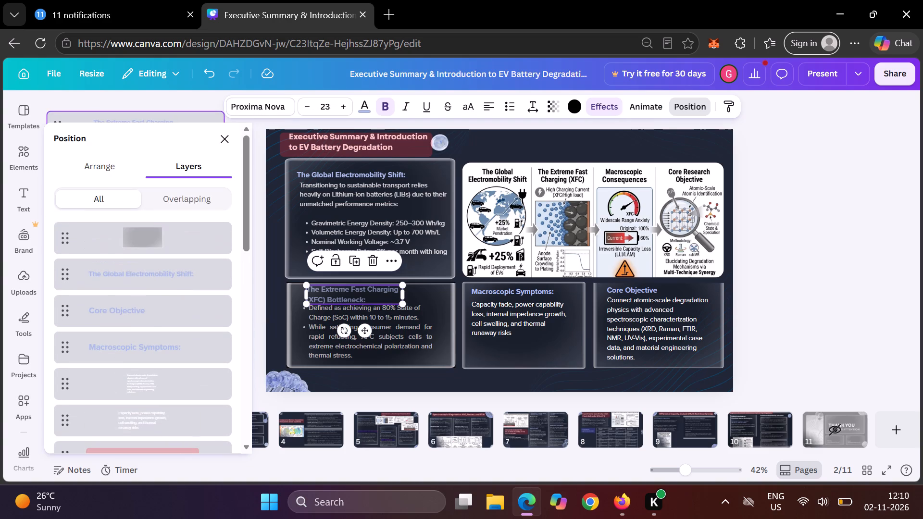
{"action": "left_click_drag", "start_coordinate": [158, 104], "coordinate": [154, 197]}
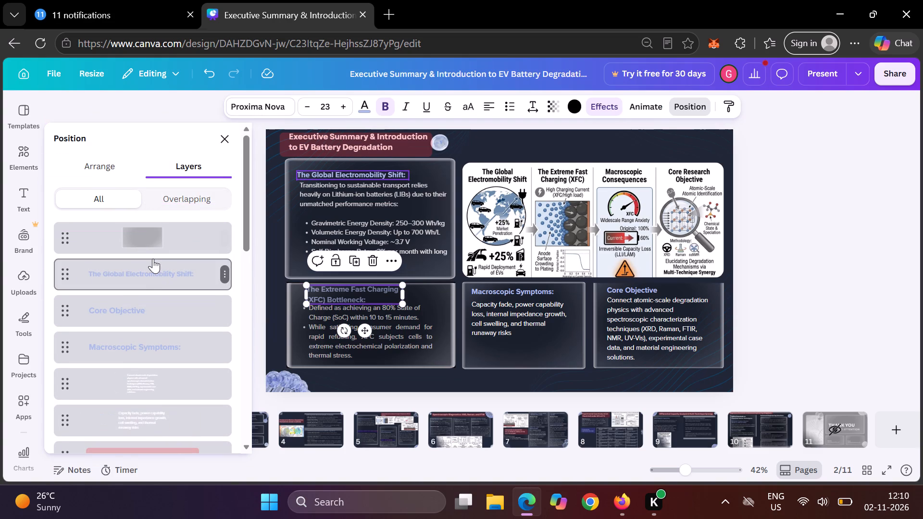
{"action": "scroll", "coordinate": [159, 299], "scroll_direction": "down", "scroll_amount": 2}
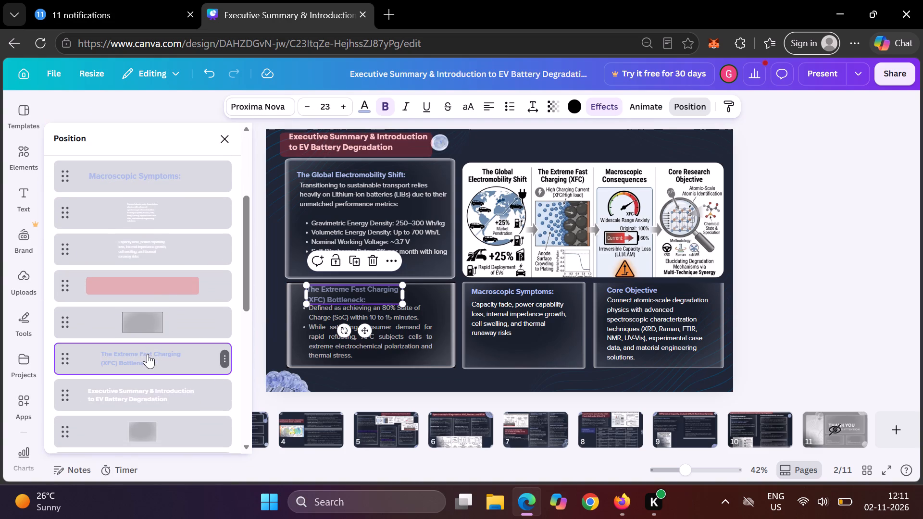
{"action": "left_click_drag", "start_coordinate": [148, 354], "coordinate": [143, 167]}
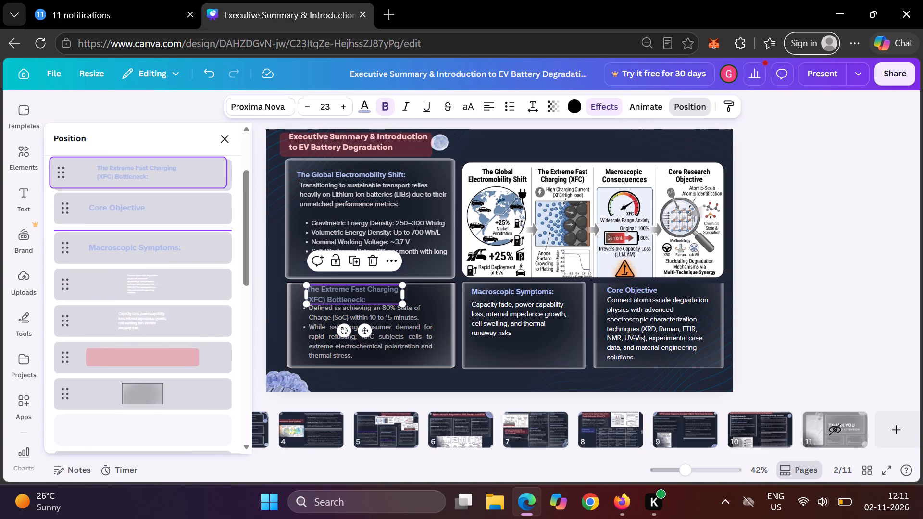
{"action": "left_click_drag", "start_coordinate": [143, 167], "coordinate": [146, 201]}
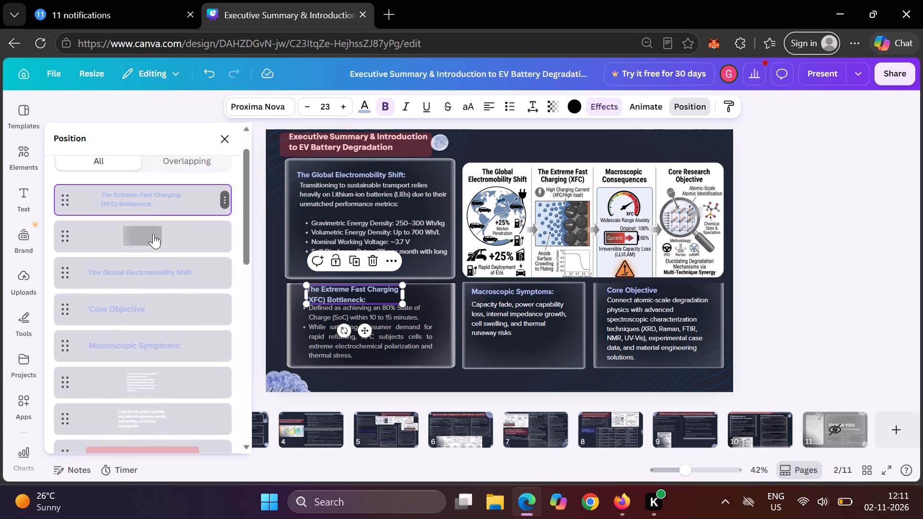
{"action": "scroll", "coordinate": [155, 242], "scroll_direction": "up", "scroll_amount": 1}
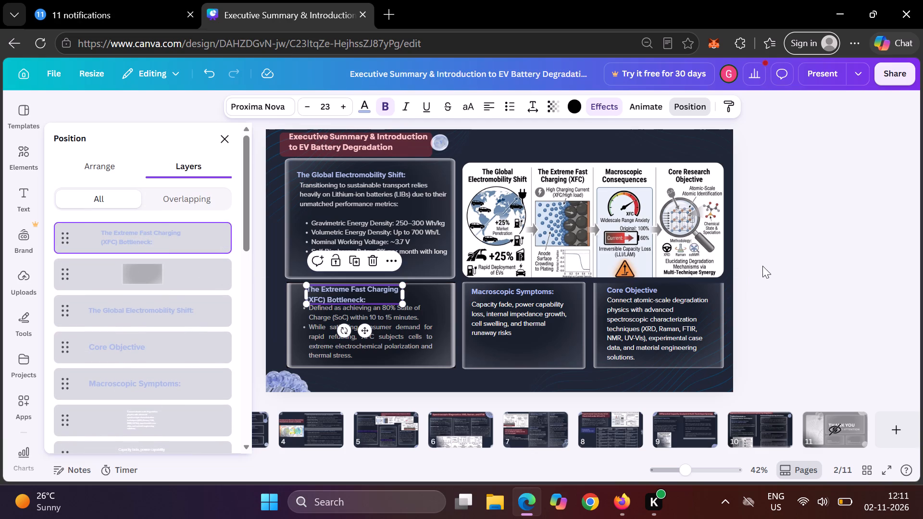
{"action": "left_click", "coordinate": [762, 267]}
{"action": "left_click", "coordinate": [762, 267]}
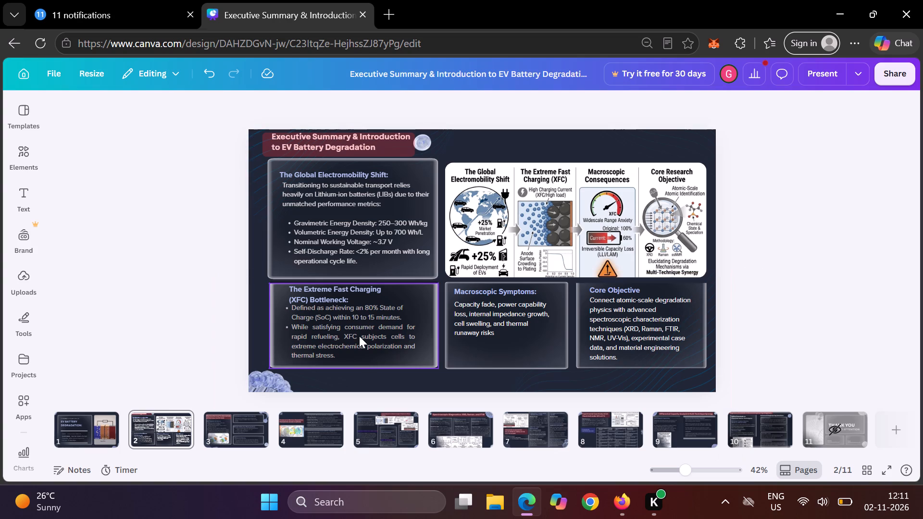
Move the Extreme Fast Charging (XFC) Bottleneck bullet text up the layer order, directly below its heading and above the duplicated frame.
{"action": "left_click", "coordinate": [341, 330]}
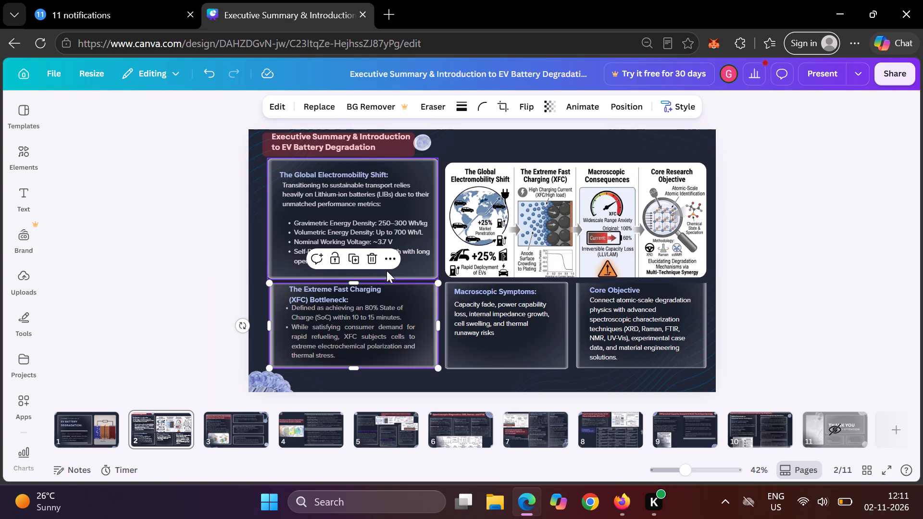
{"action": "left_click", "coordinate": [393, 265]}
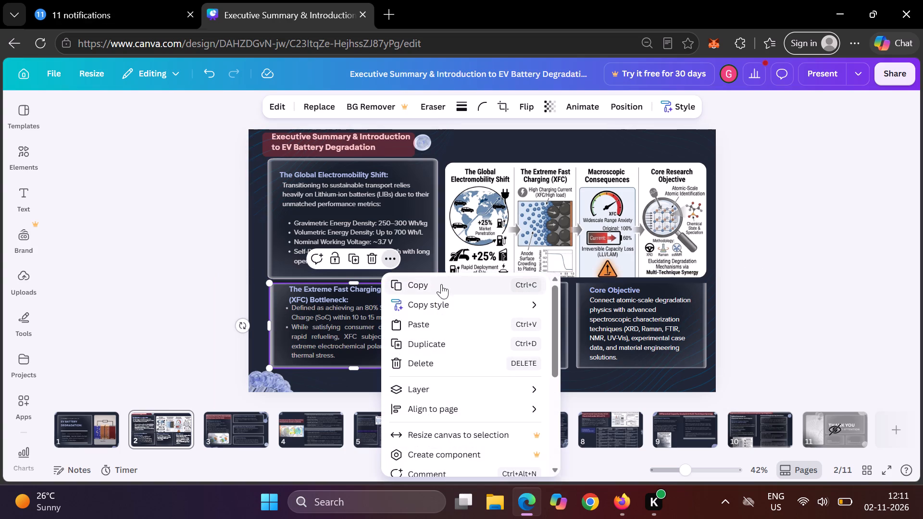
{"action": "left_click", "coordinate": [434, 388]}
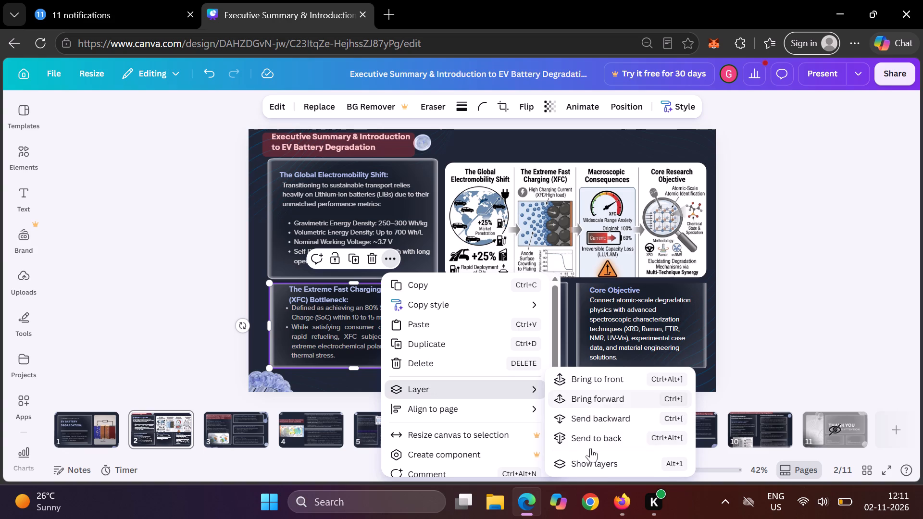
{"action": "left_click", "coordinate": [588, 470]}
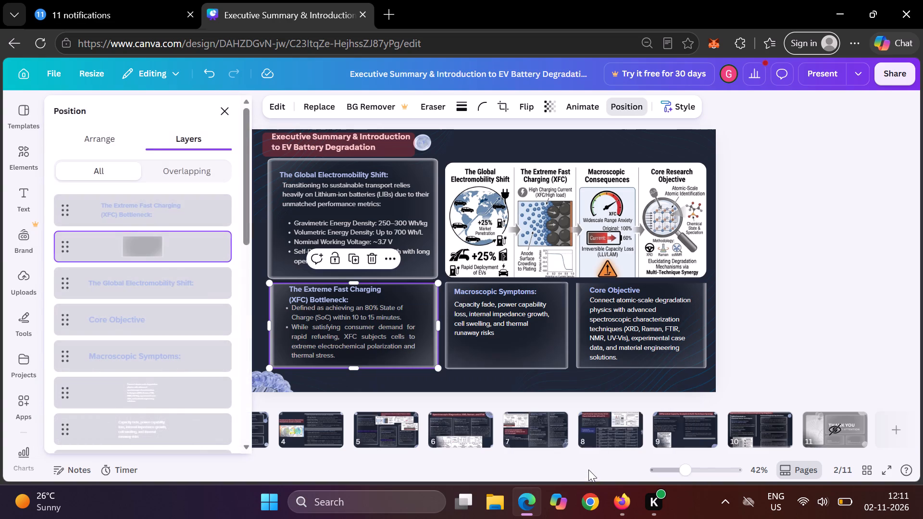
{"action": "scroll", "coordinate": [158, 337], "scroll_direction": "down", "scroll_amount": 3}
{"action": "scroll", "coordinate": [158, 337], "scroll_direction": "up", "scroll_amount": 3}
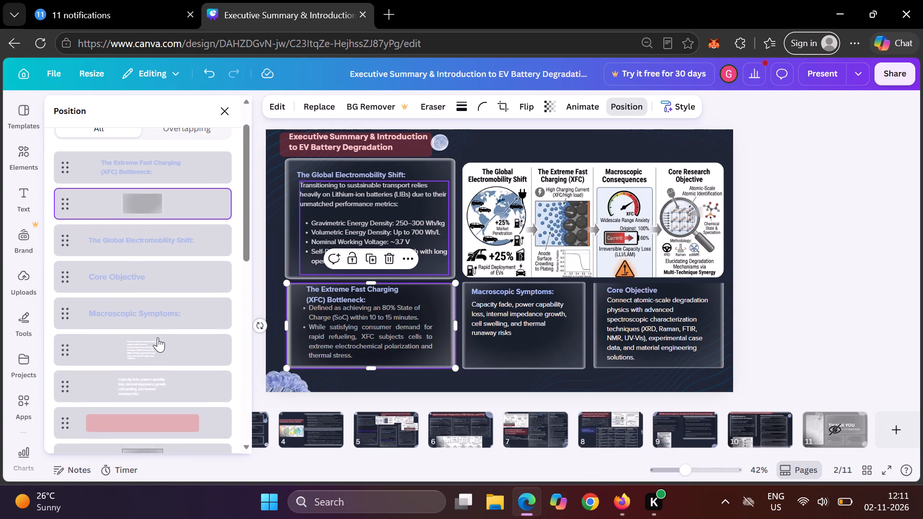
{"action": "scroll", "coordinate": [157, 200], "scroll_direction": "down", "scroll_amount": 2}
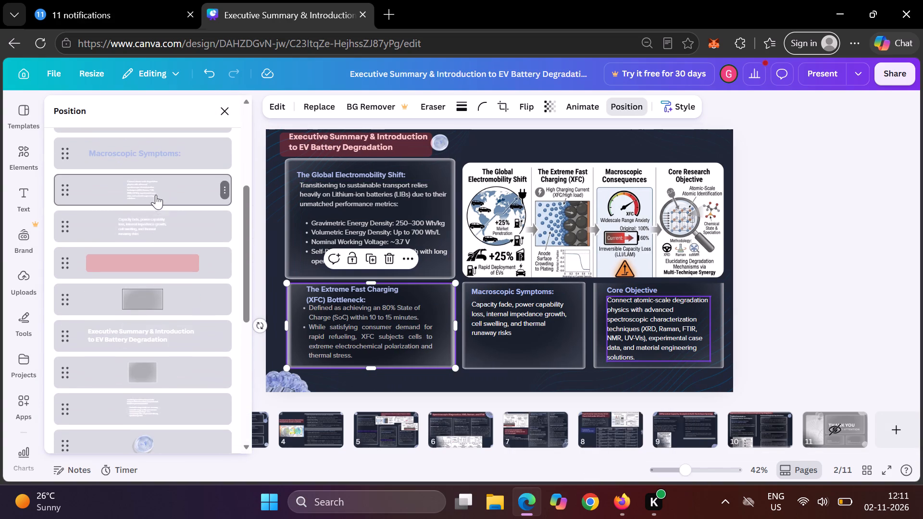
{"action": "left_click", "coordinate": [156, 190]}
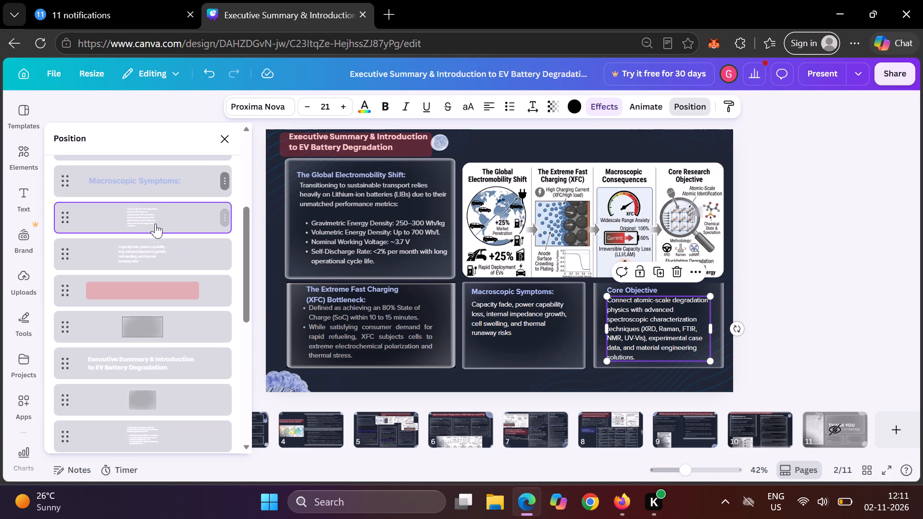
{"action": "left_click_drag", "start_coordinate": [155, 231], "coordinate": [155, 249]}
{"action": "left_click", "coordinate": [155, 249]}
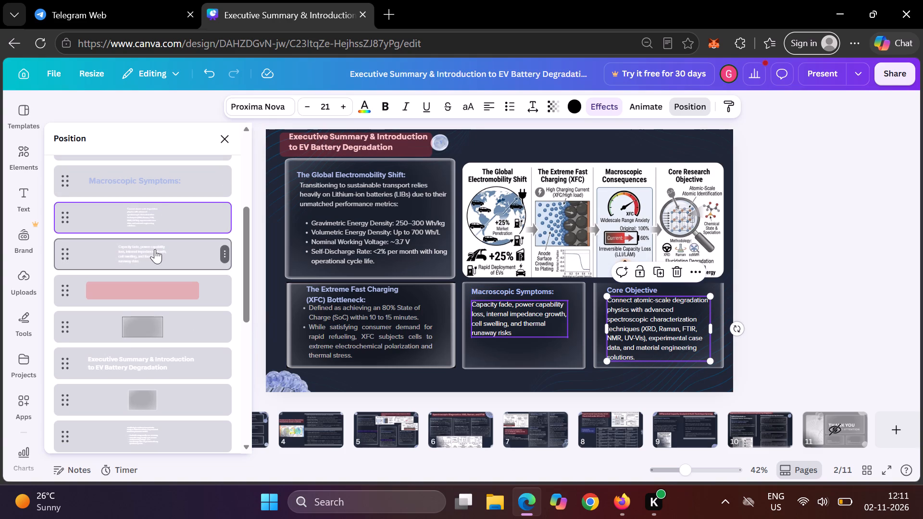
{"action": "scroll", "coordinate": [155, 249], "scroll_direction": "down", "scroll_amount": 1}
{"action": "left_click", "coordinate": [156, 288]}
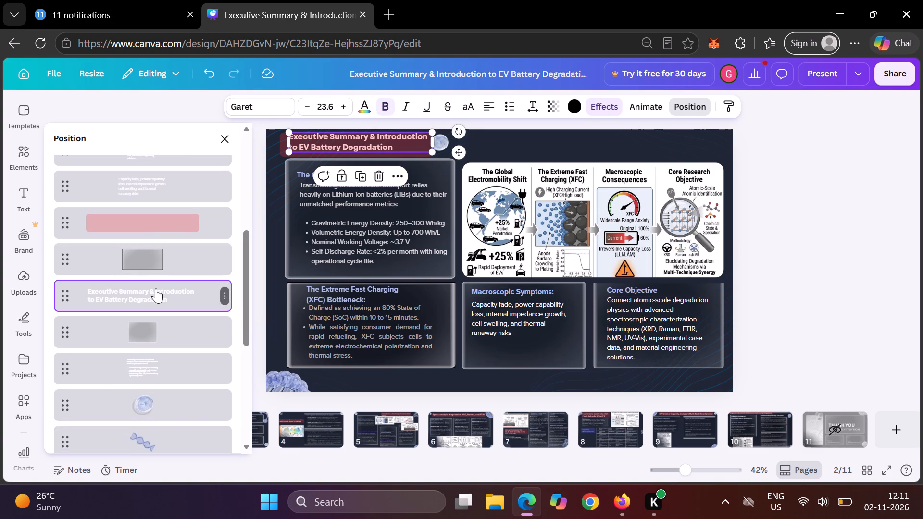
{"action": "scroll", "coordinate": [156, 288], "scroll_direction": "down", "scroll_amount": 4}
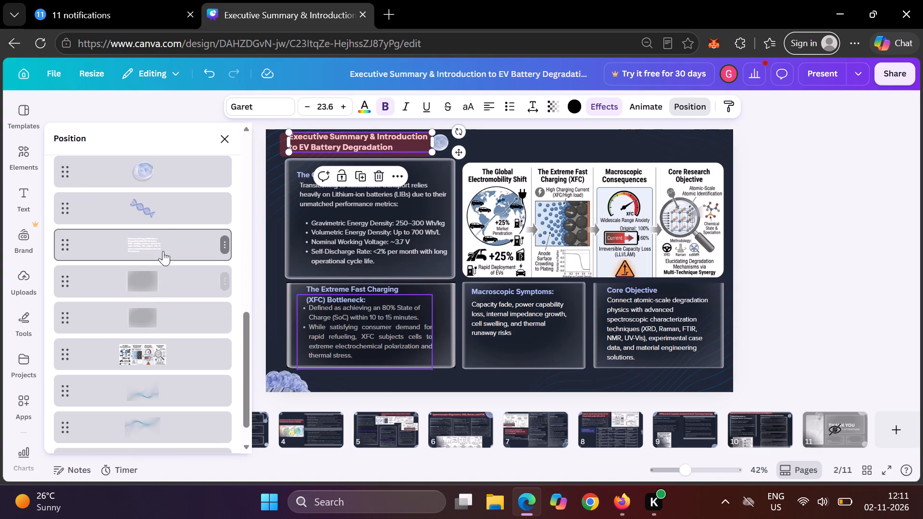
{"action": "left_click", "coordinate": [163, 251]}
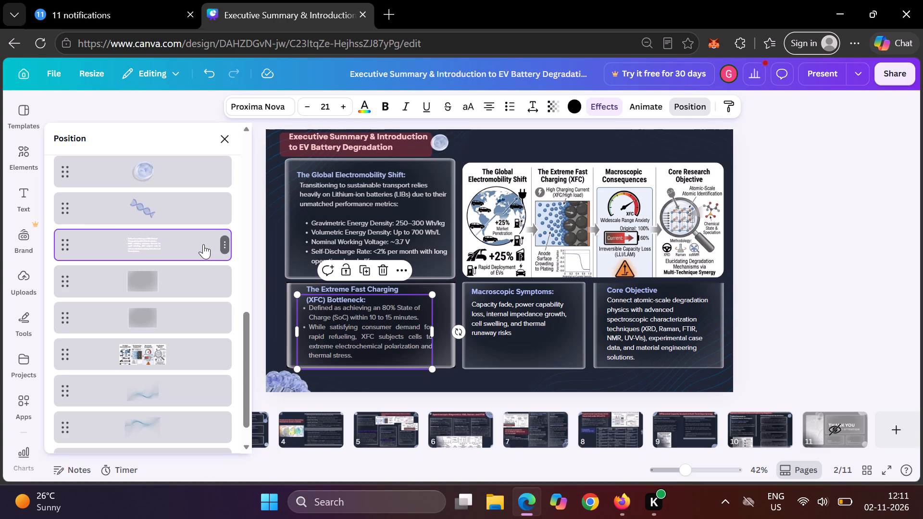
{"action": "left_click_drag", "start_coordinate": [203, 245], "coordinate": [205, 136]}
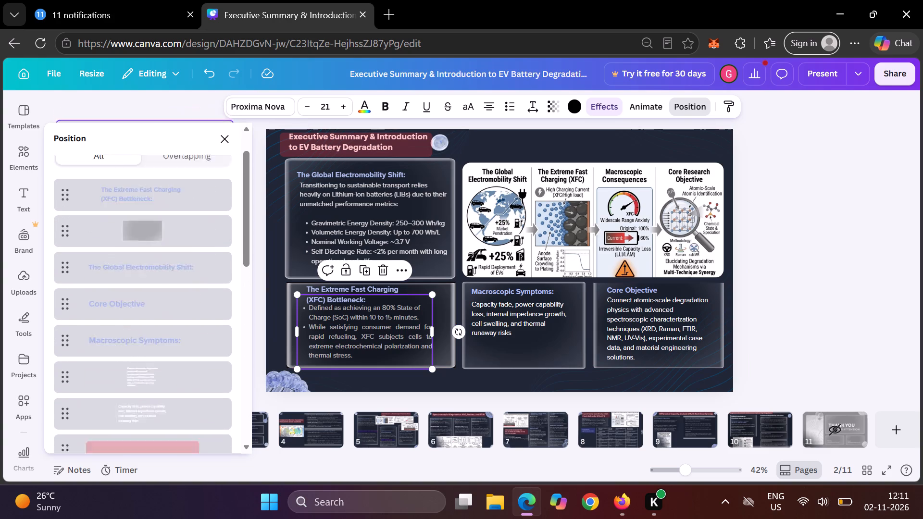
{"action": "left_click_drag", "start_coordinate": [205, 136], "coordinate": [213, 261]}
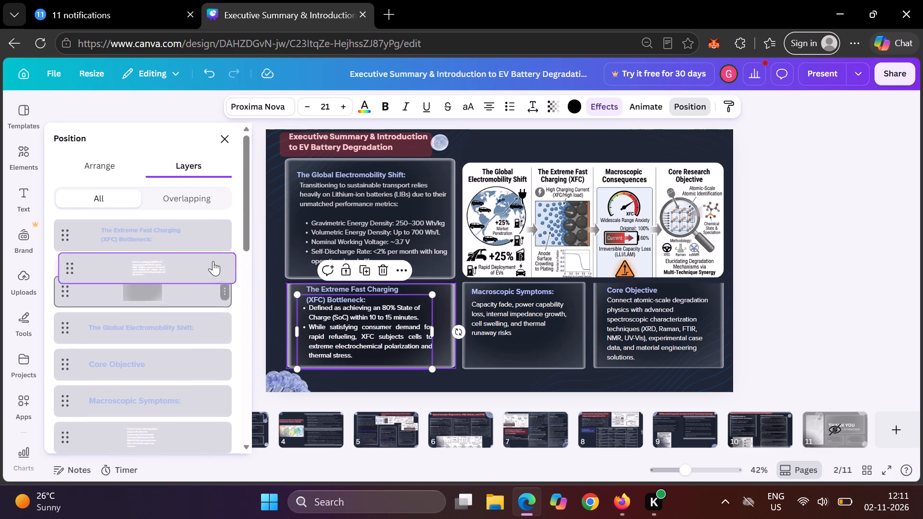
Move the "The Global Electromobility Shift:" heading to the top of the layer order.
{"action": "left_click", "coordinate": [365, 223]}
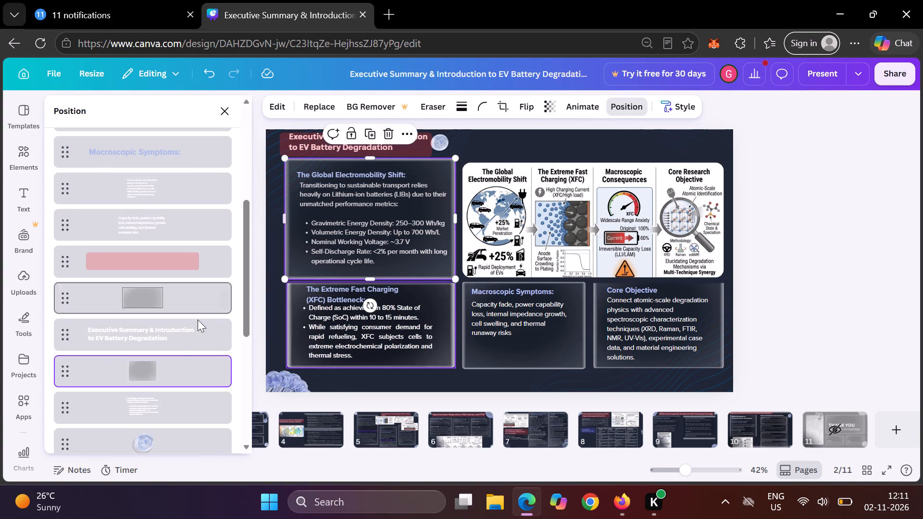
{"action": "scroll", "coordinate": [187, 334], "scroll_direction": "down", "scroll_amount": 2}
{"action": "scroll", "coordinate": [187, 334], "scroll_direction": "up", "scroll_amount": 1}
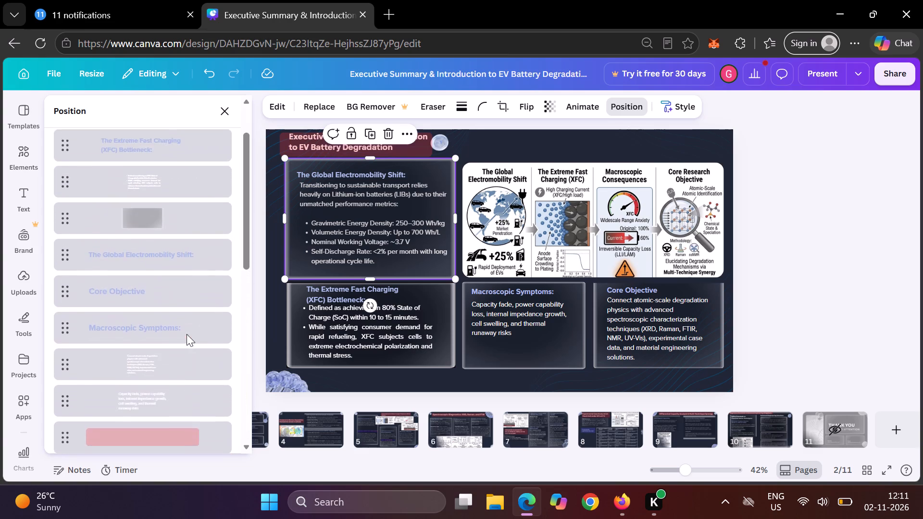
{"action": "scroll", "coordinate": [187, 334], "scroll_direction": "up", "scroll_amount": 3}
{"action": "left_click_drag", "start_coordinate": [164, 315], "coordinate": [166, 237]}
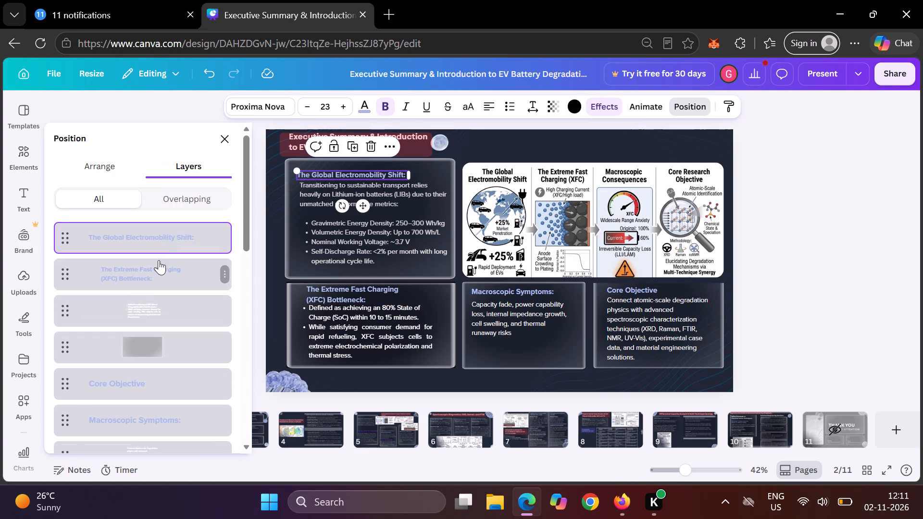
Move The Global Electromobility Shift body text up the layer order, directly below its own heading, and leave the layer list.
{"action": "scroll", "coordinate": [136, 341], "scroll_direction": "down", "scroll_amount": 1}
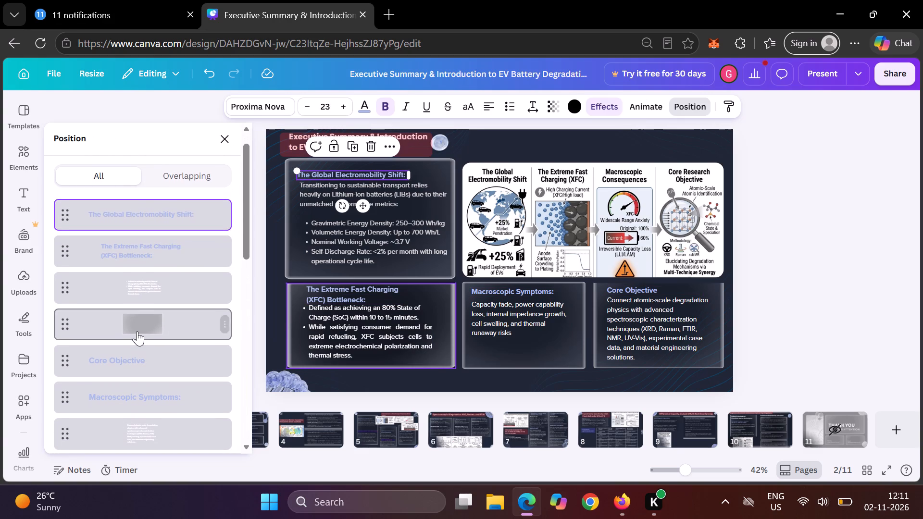
{"action": "scroll", "coordinate": [137, 331], "scroll_direction": "down", "scroll_amount": 1}
{"action": "left_click", "coordinate": [152, 248]}
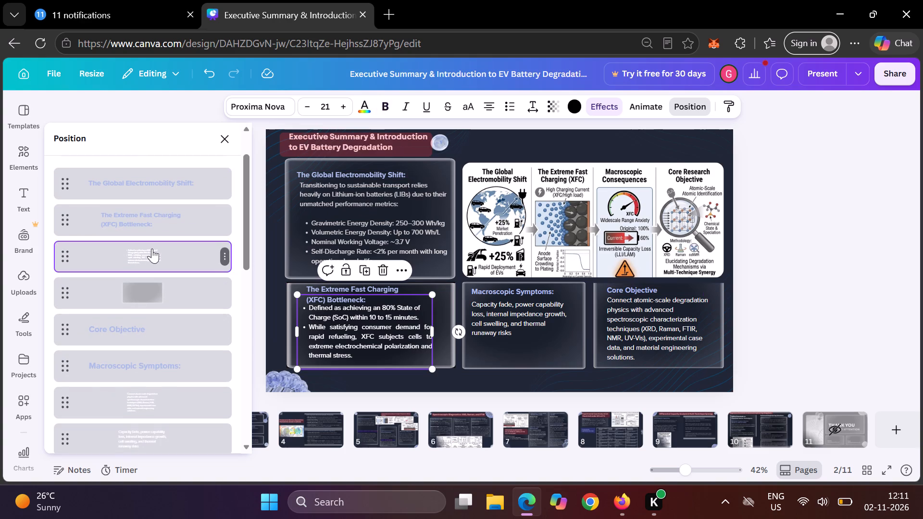
{"action": "scroll", "coordinate": [152, 248], "scroll_direction": "up", "scroll_amount": 1}
{"action": "scroll", "coordinate": [152, 248], "scroll_direction": "down", "scroll_amount": 1}
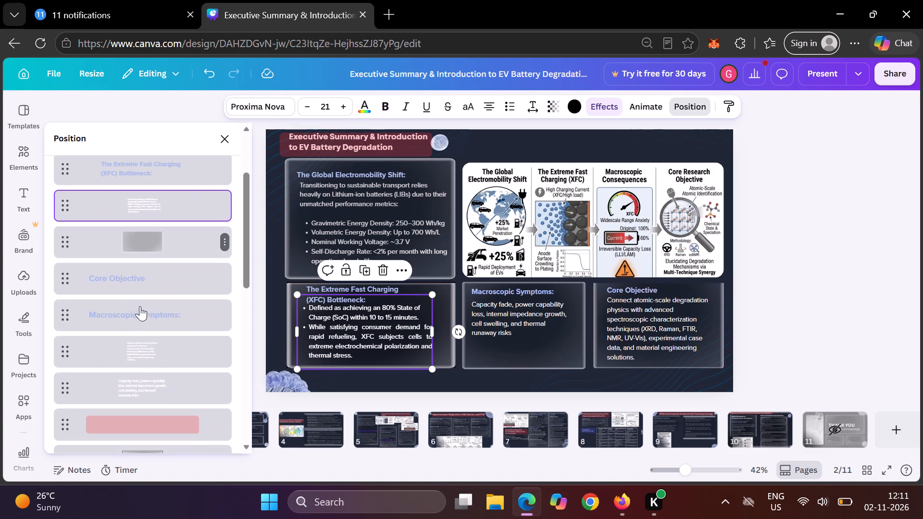
{"action": "left_click", "coordinate": [136, 365]}
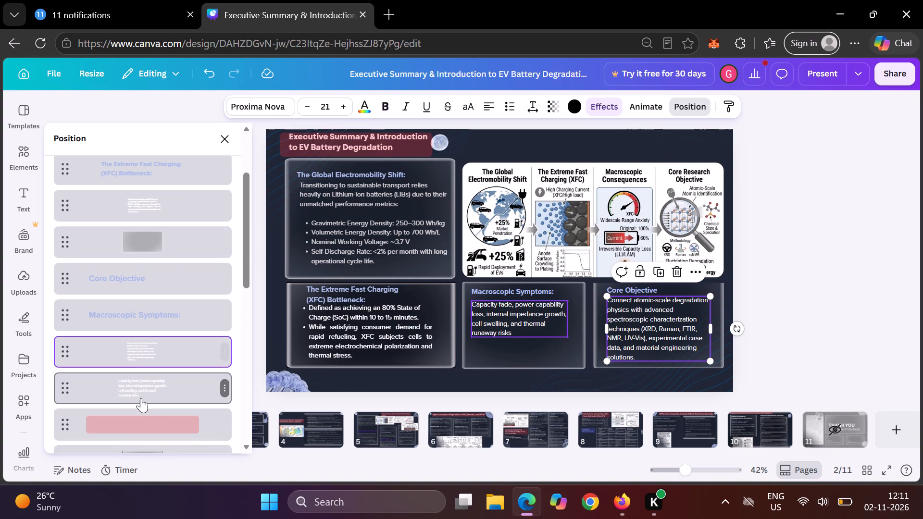
{"action": "left_click", "coordinate": [142, 400]}
{"action": "scroll", "coordinate": [142, 400], "scroll_direction": "down", "scroll_amount": 1}
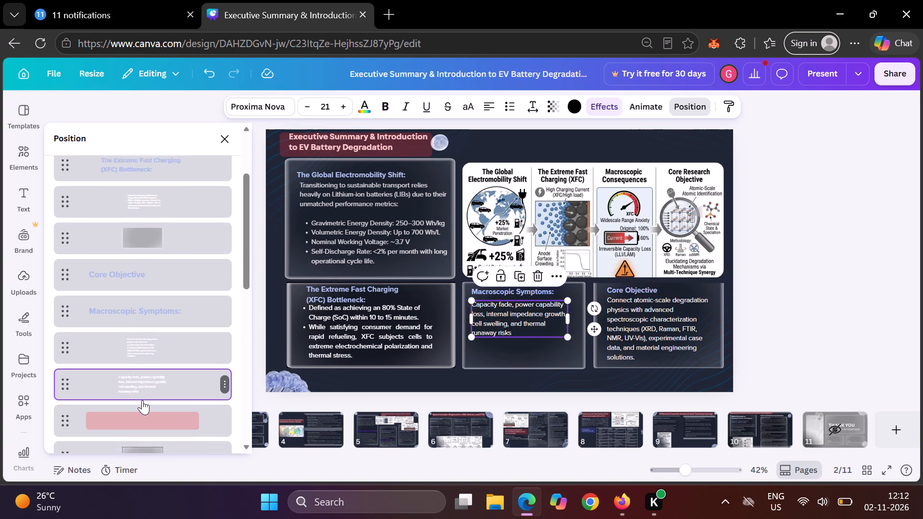
{"action": "scroll", "coordinate": [142, 400], "scroll_direction": "down", "scroll_amount": 2}
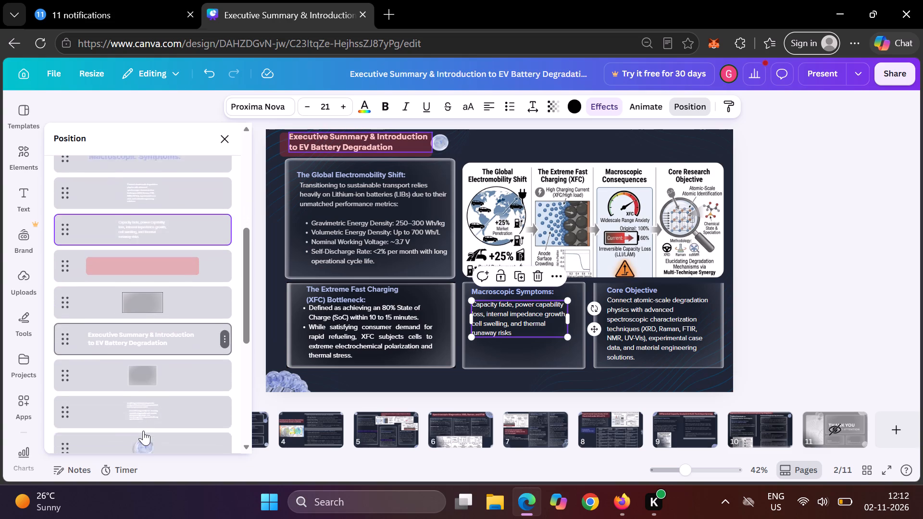
{"action": "scroll", "coordinate": [143, 431], "scroll_direction": "down", "scroll_amount": 2}
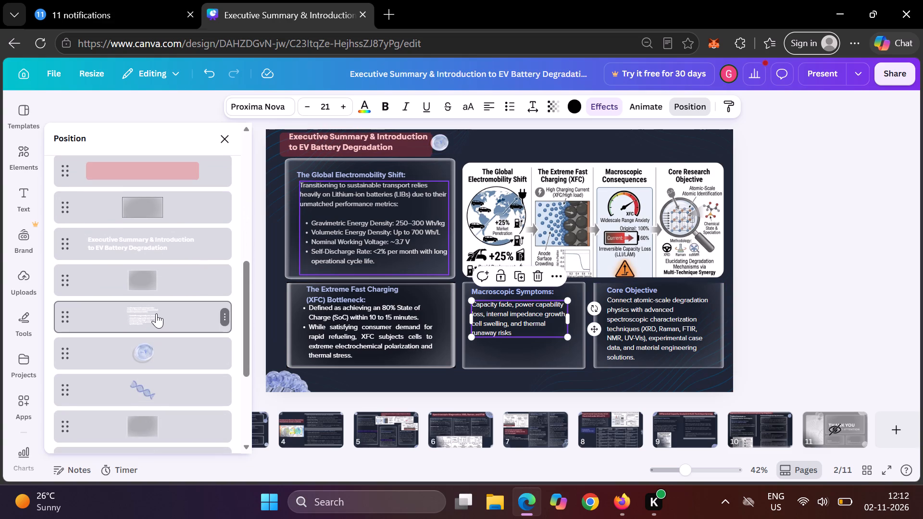
{"action": "left_click", "coordinate": [156, 313]}
{"action": "left_click_drag", "start_coordinate": [156, 313], "coordinate": [152, 216]}
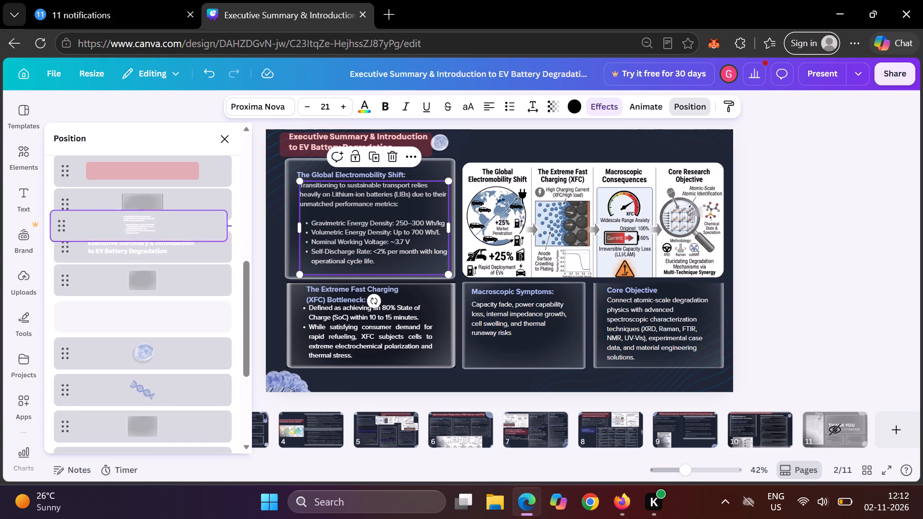
{"action": "left_click_drag", "start_coordinate": [152, 216], "coordinate": [160, 255]}
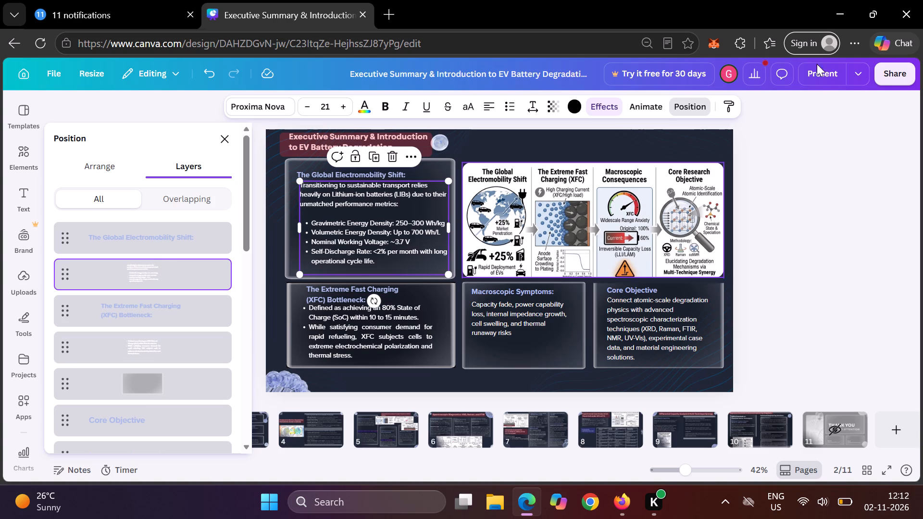
{"action": "left_click", "coordinate": [809, 191]}
{"action": "double_click", "coordinate": [809, 191]}
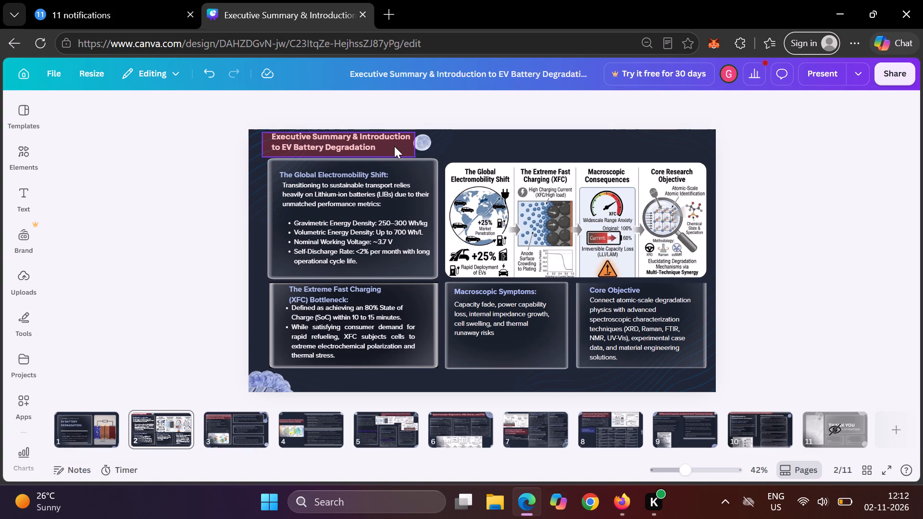
Shorten the red rectangle behind the page title slightly from its bottom edge.
{"action": "left_click", "coordinate": [394, 146]}
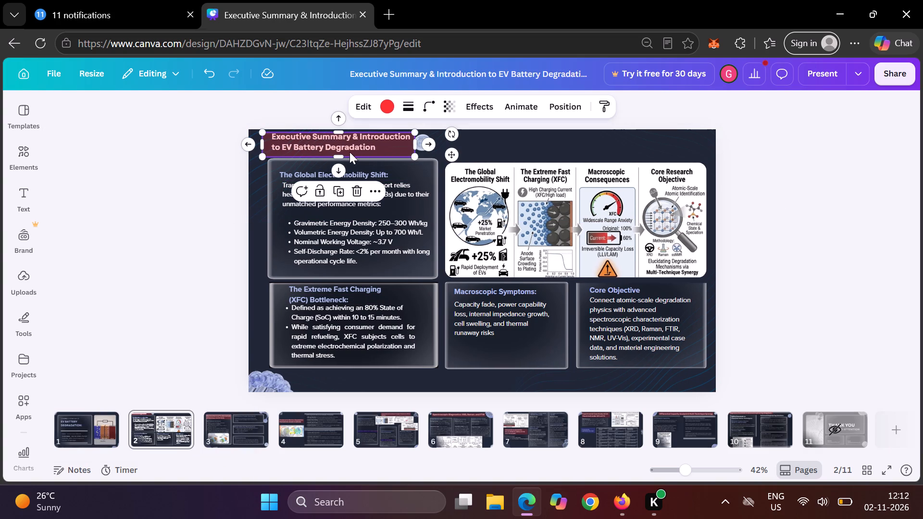
{"action": "left_click_drag", "start_coordinate": [340, 157], "coordinate": [341, 152]}
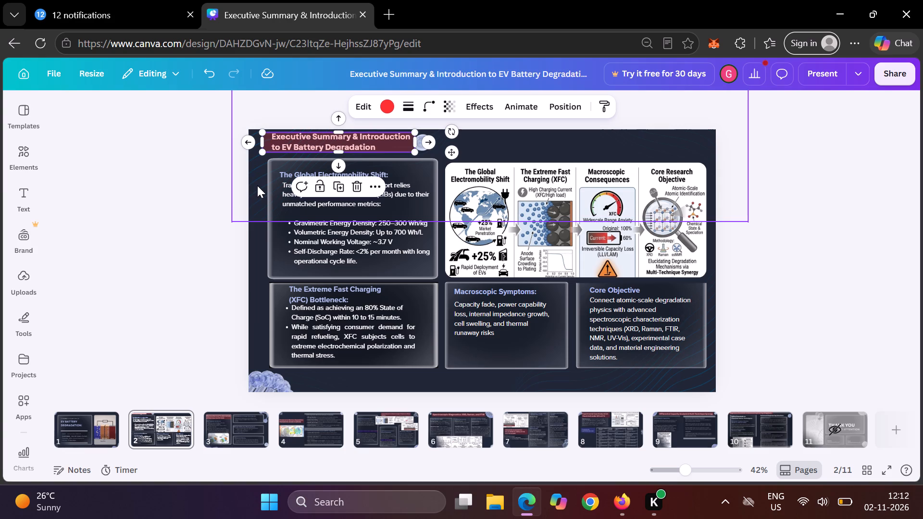
{"action": "left_click", "coordinate": [183, 231]}
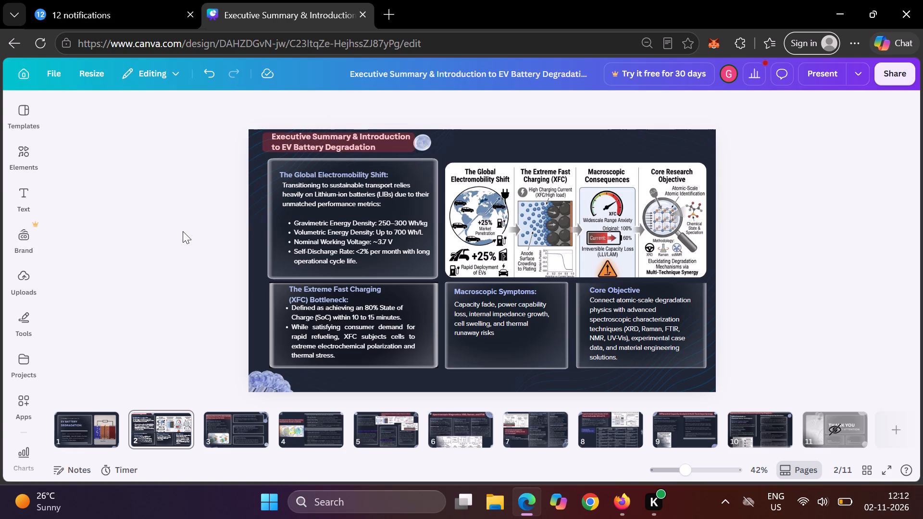
Nudge the small round blue graphic beside the page title slightly up and away from the title text.
{"action": "left_click_drag", "start_coordinate": [423, 141], "coordinate": [424, 141]}
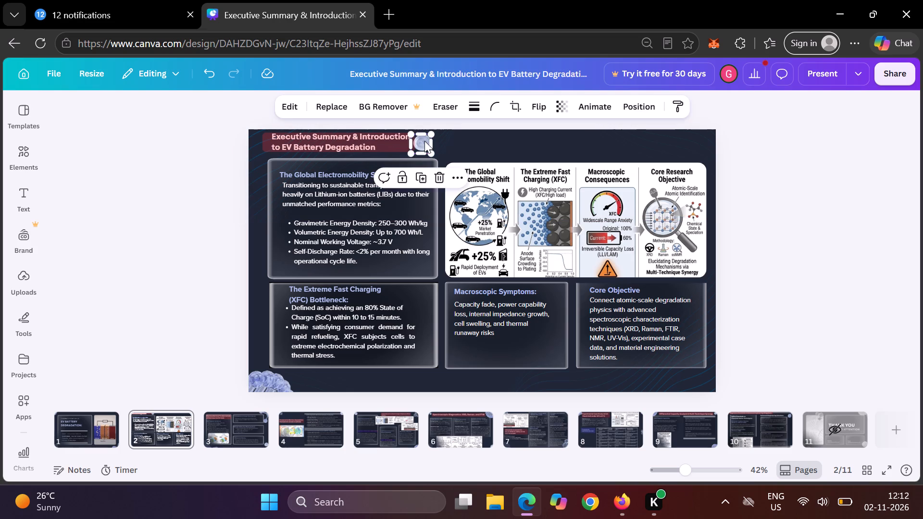
{"action": "left_click_drag", "start_coordinate": [424, 141], "coordinate": [427, 139]}
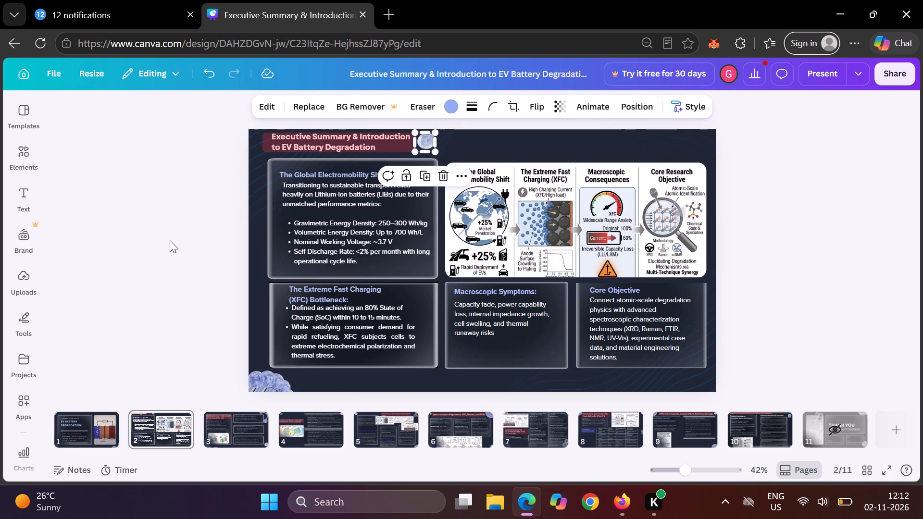
{"action": "left_click", "coordinate": [169, 242]}
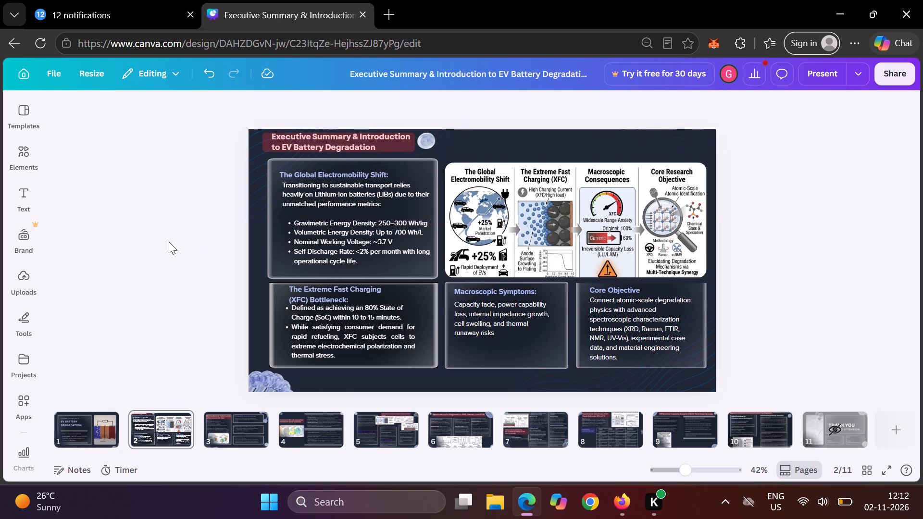
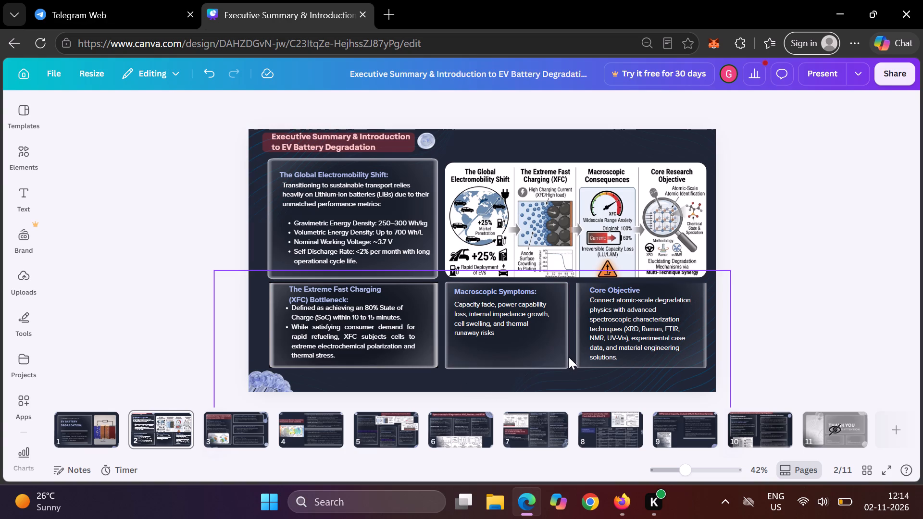
Extend the infographic image upward from its top edge to about 1,074 by 596.
{"action": "left_click", "coordinate": [576, 212]}
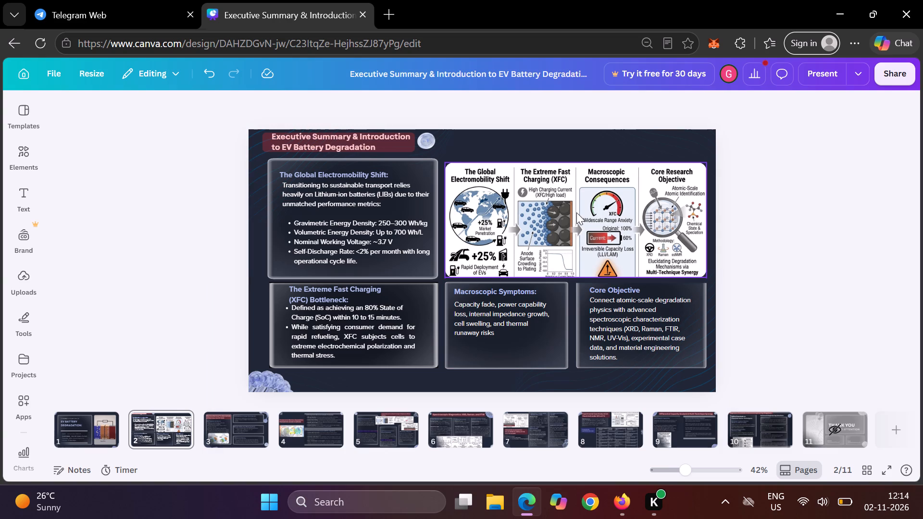
{"action": "left_click", "coordinate": [582, 165]}
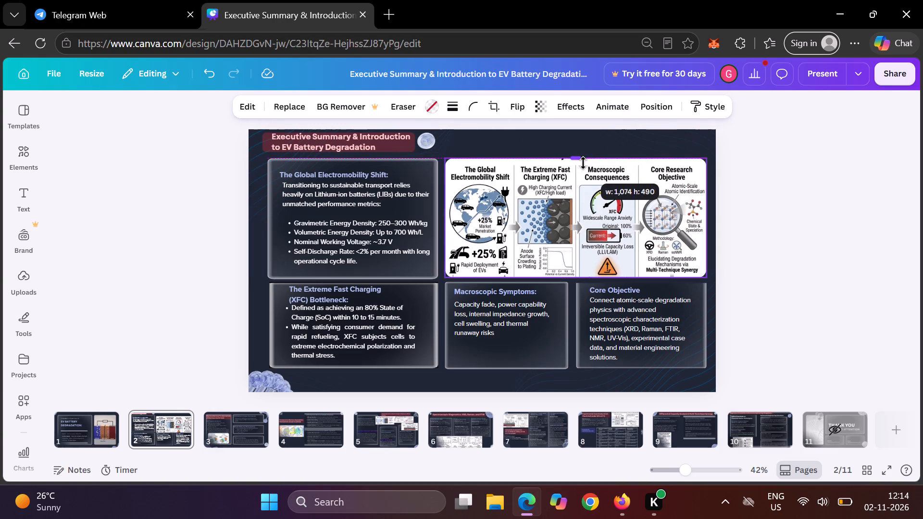
{"action": "left_click", "coordinate": [783, 211]}
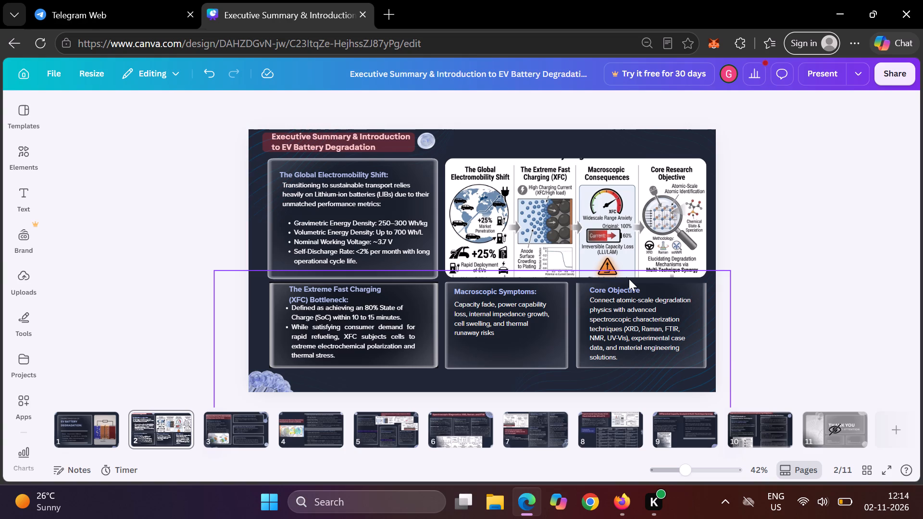
{"action": "left_click", "coordinate": [804, 234]}
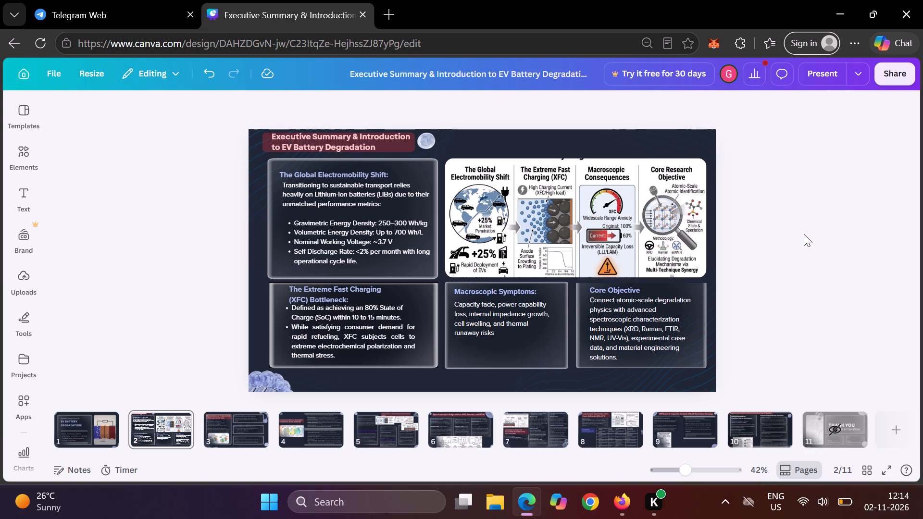
{"action": "left_click", "coordinate": [672, 213]}
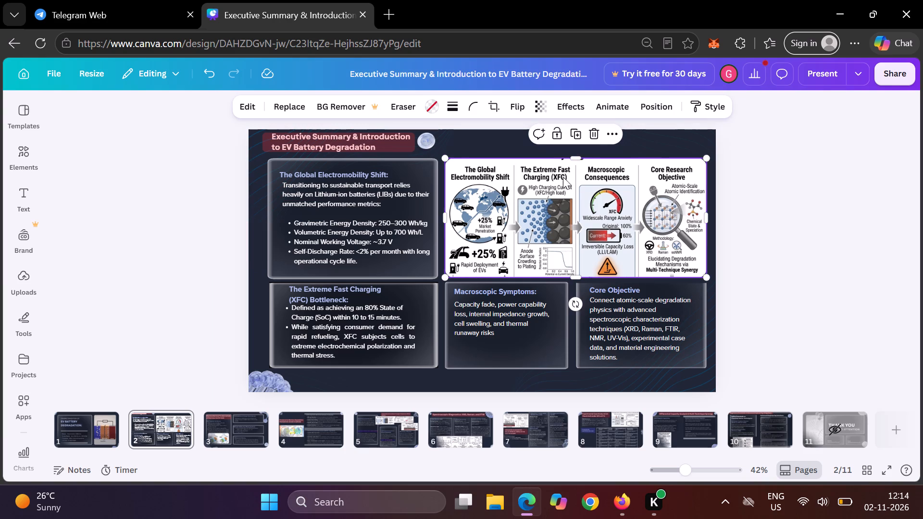
{"action": "left_click_drag", "start_coordinate": [576, 157], "coordinate": [576, 134]}
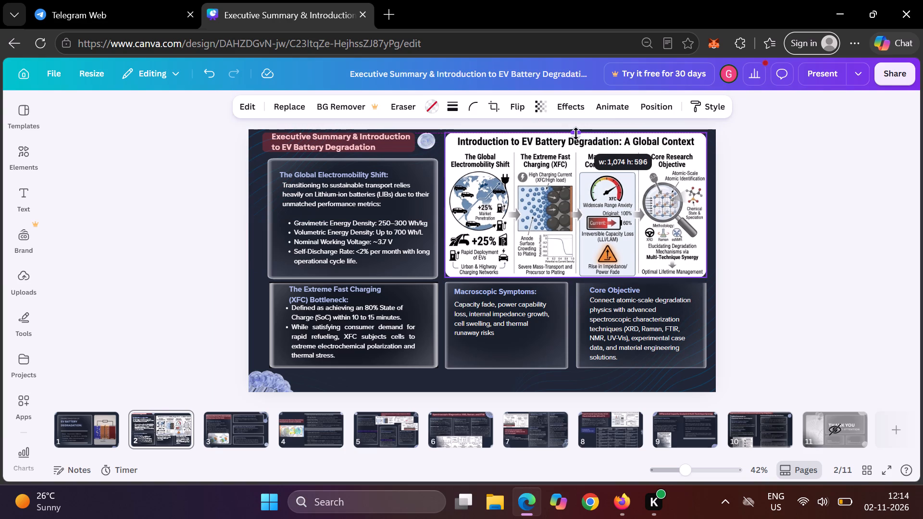
{"action": "left_click_drag", "start_coordinate": [576, 134], "coordinate": [576, 133]}
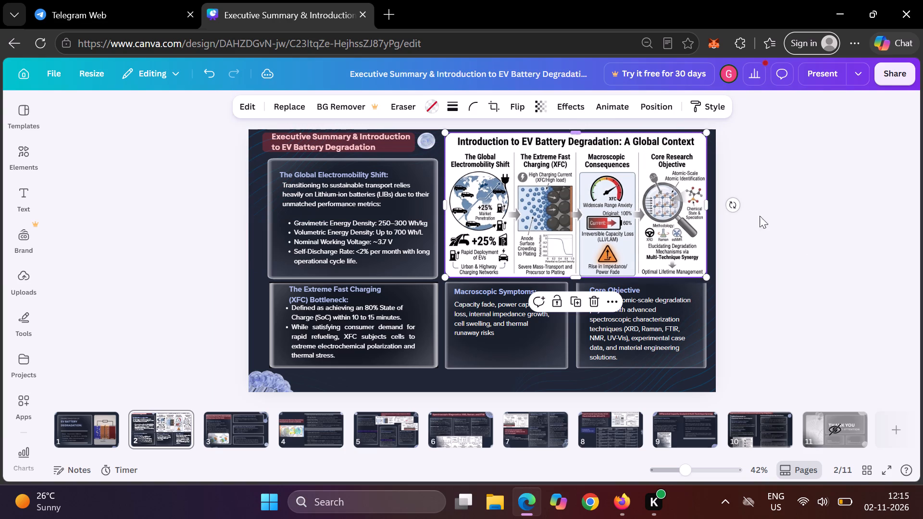
{"action": "left_click", "coordinate": [796, 253]}
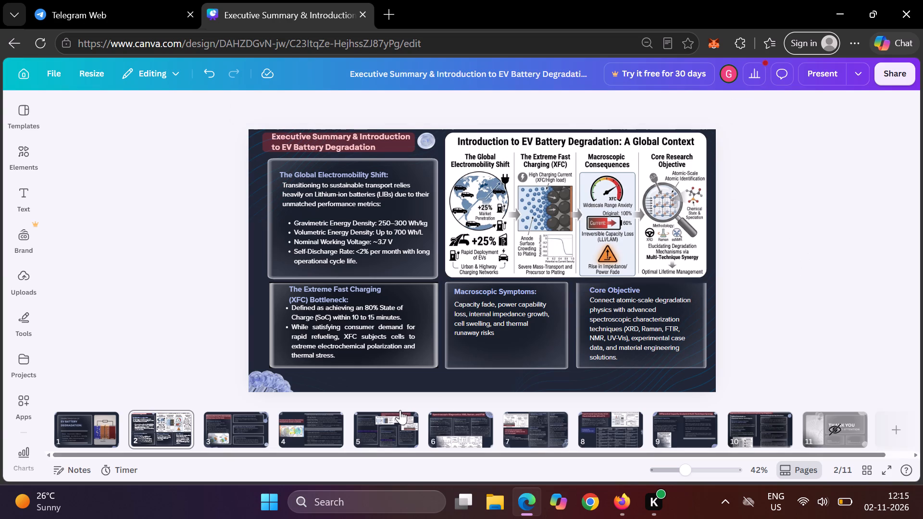
Move the blue decorative graphic at the page's bottom-left corner further outward past the page edge.
{"action": "left_click", "coordinate": [258, 381]}
{"action": "left_click_drag", "start_coordinate": [258, 381], "coordinate": [243, 373]}
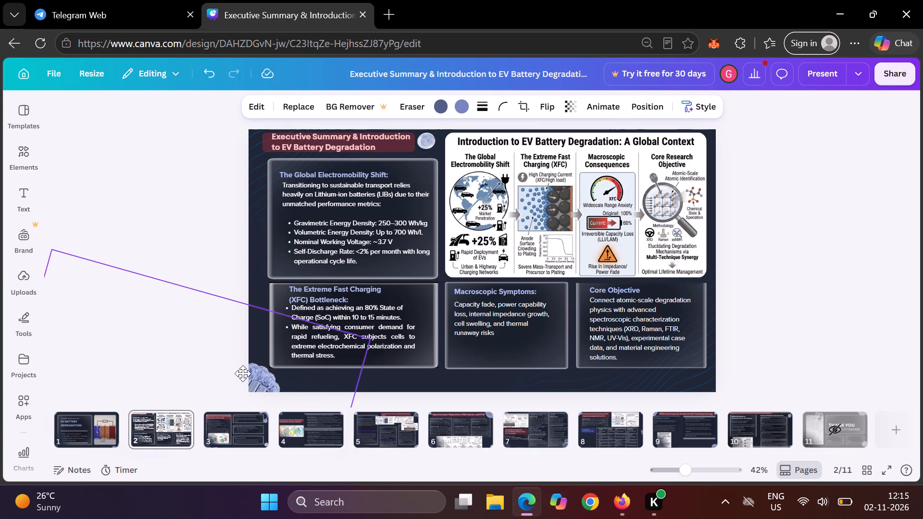
{"action": "left_click_drag", "start_coordinate": [243, 373], "coordinate": [236, 373]}
{"action": "left_click", "coordinate": [776, 282]}
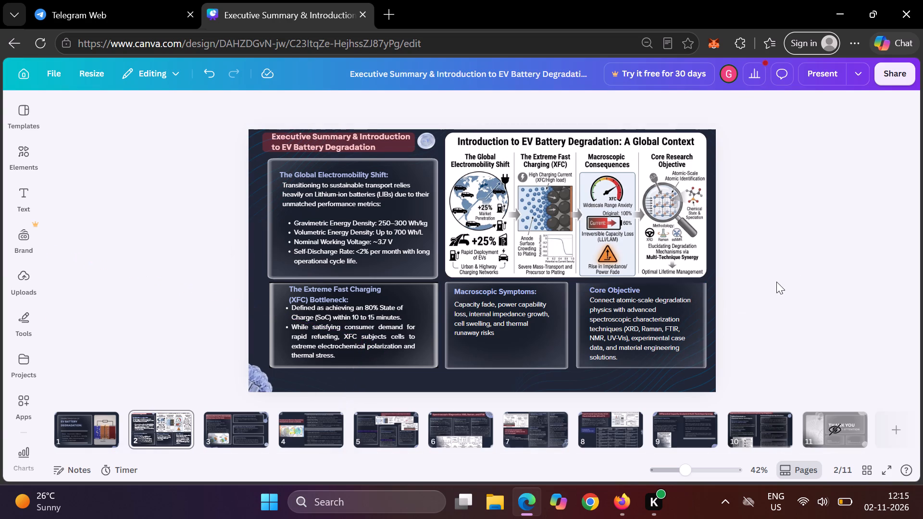
Nudge the three lower boxes and their texts together slightly down, away from the frame and infographic above.
{"action": "left_click_drag", "start_coordinate": [791, 284], "coordinate": [493, 339]}
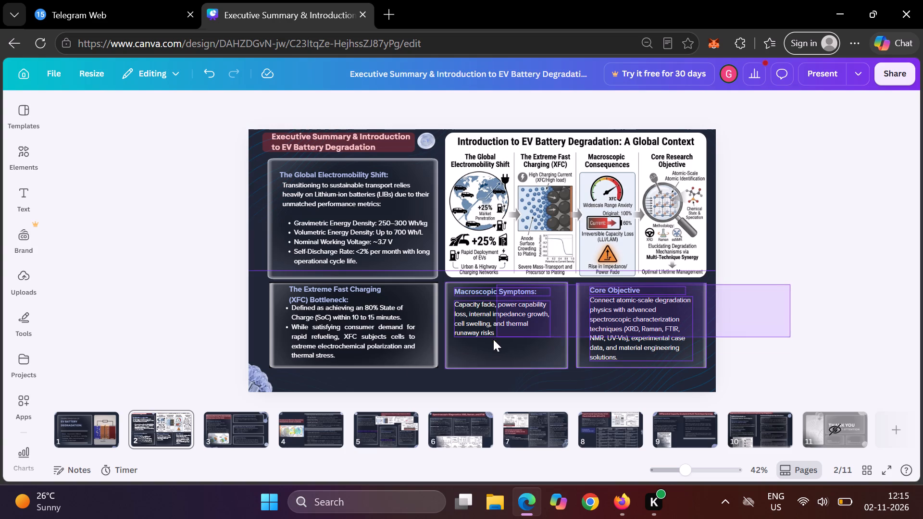
{"action": "left_click_drag", "start_coordinate": [493, 339], "coordinate": [254, 355]}
{"action": "key", "text": "shift+Down"}
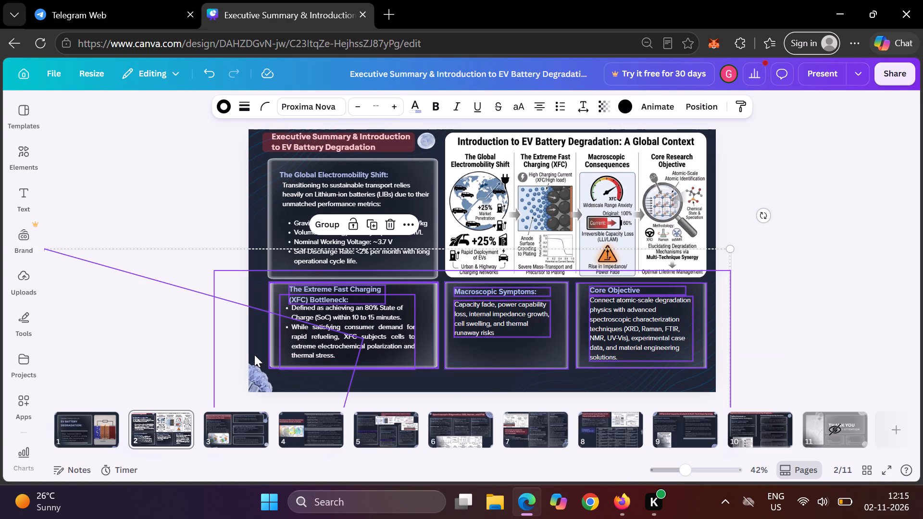
{"action": "key", "text": "shift+Down"}
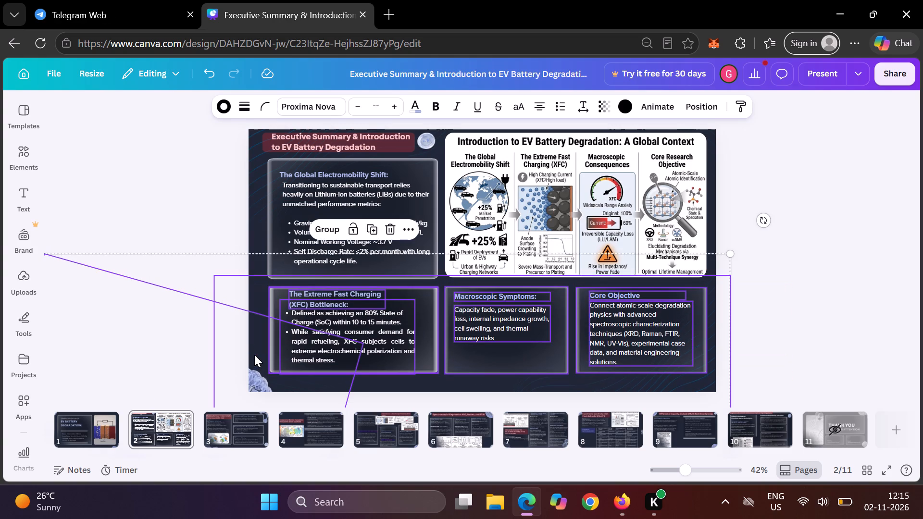
{"action": "left_click", "coordinate": [922, 292]}
{"action": "left_click", "coordinate": [909, 292]}
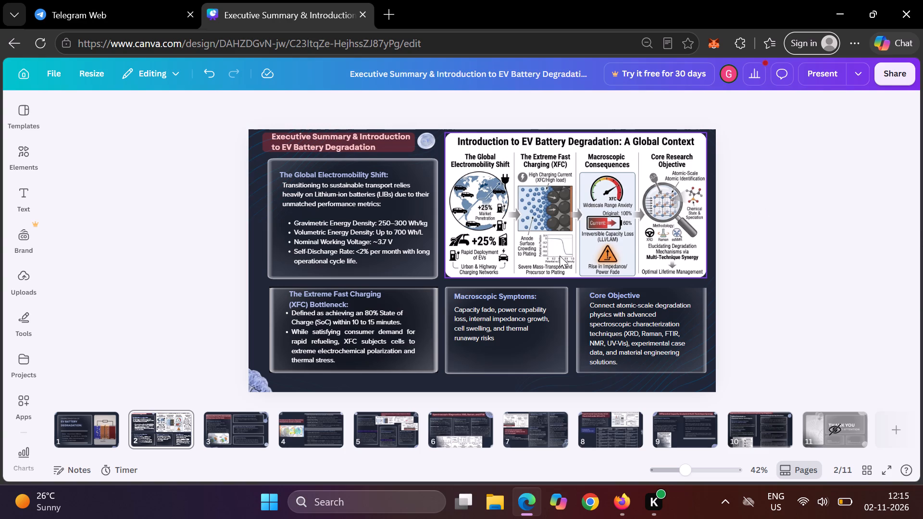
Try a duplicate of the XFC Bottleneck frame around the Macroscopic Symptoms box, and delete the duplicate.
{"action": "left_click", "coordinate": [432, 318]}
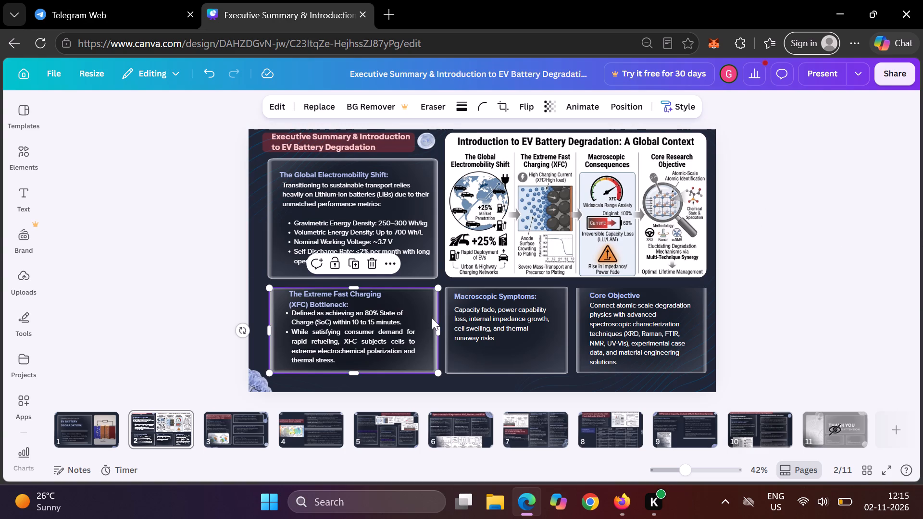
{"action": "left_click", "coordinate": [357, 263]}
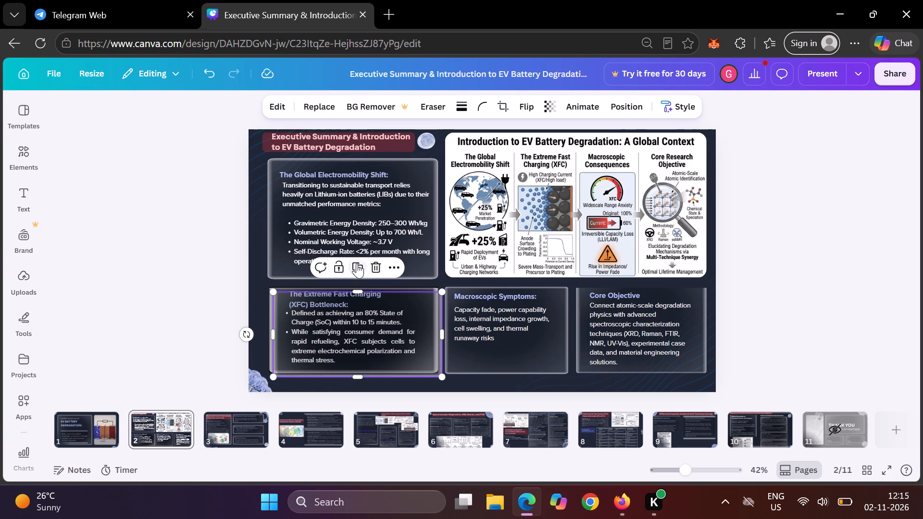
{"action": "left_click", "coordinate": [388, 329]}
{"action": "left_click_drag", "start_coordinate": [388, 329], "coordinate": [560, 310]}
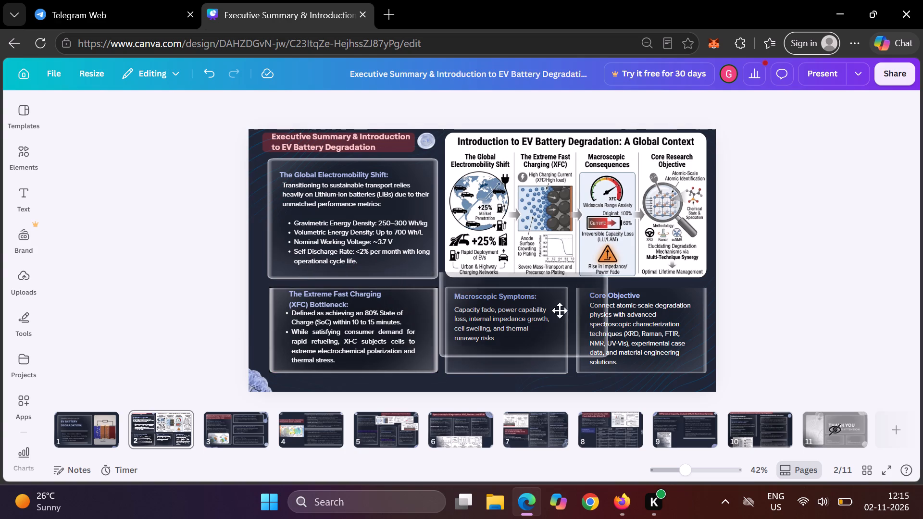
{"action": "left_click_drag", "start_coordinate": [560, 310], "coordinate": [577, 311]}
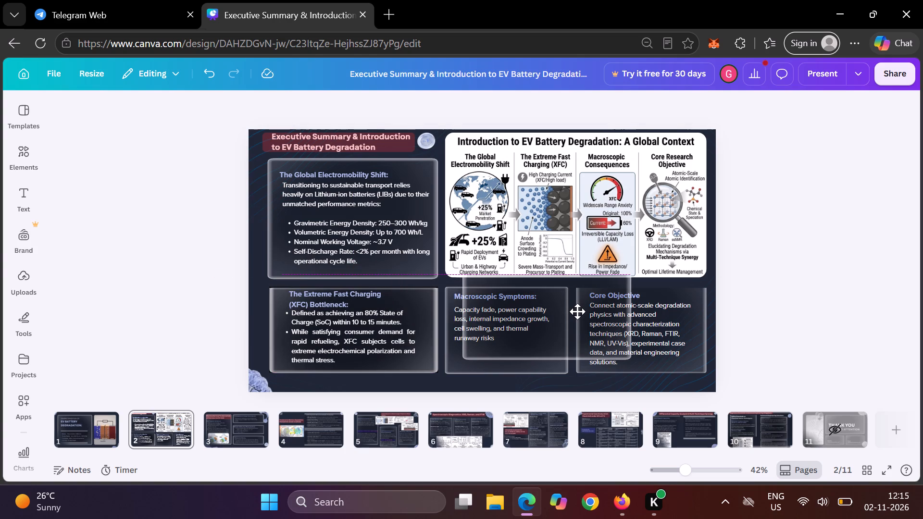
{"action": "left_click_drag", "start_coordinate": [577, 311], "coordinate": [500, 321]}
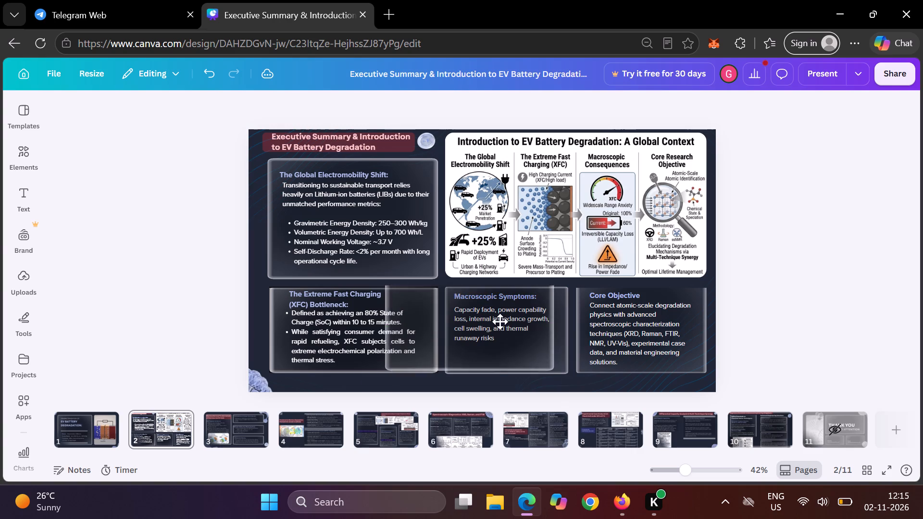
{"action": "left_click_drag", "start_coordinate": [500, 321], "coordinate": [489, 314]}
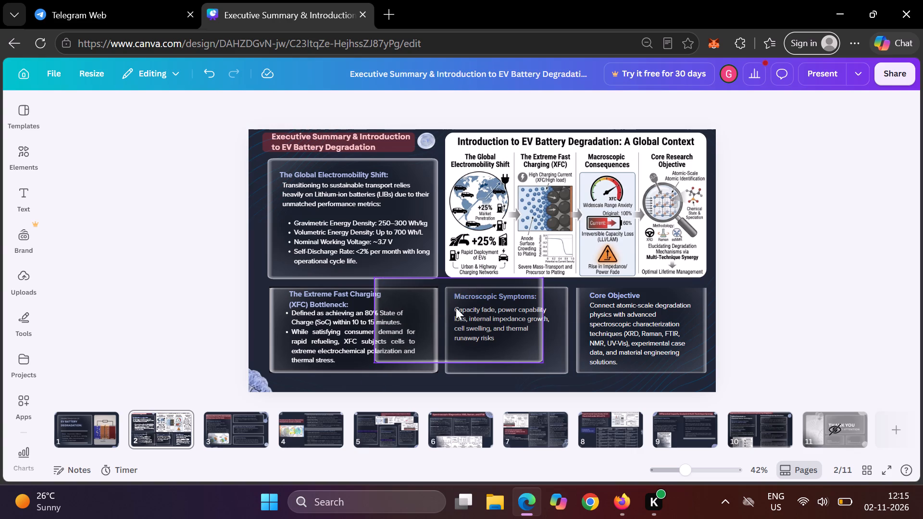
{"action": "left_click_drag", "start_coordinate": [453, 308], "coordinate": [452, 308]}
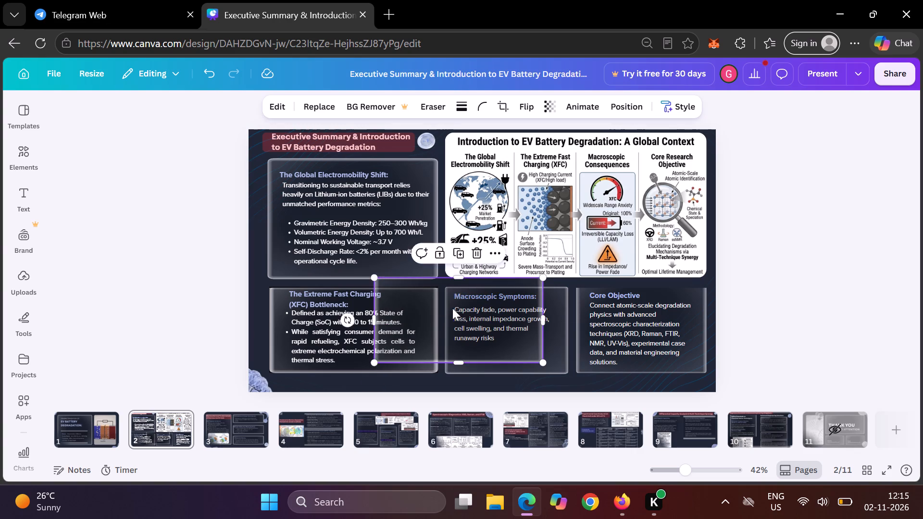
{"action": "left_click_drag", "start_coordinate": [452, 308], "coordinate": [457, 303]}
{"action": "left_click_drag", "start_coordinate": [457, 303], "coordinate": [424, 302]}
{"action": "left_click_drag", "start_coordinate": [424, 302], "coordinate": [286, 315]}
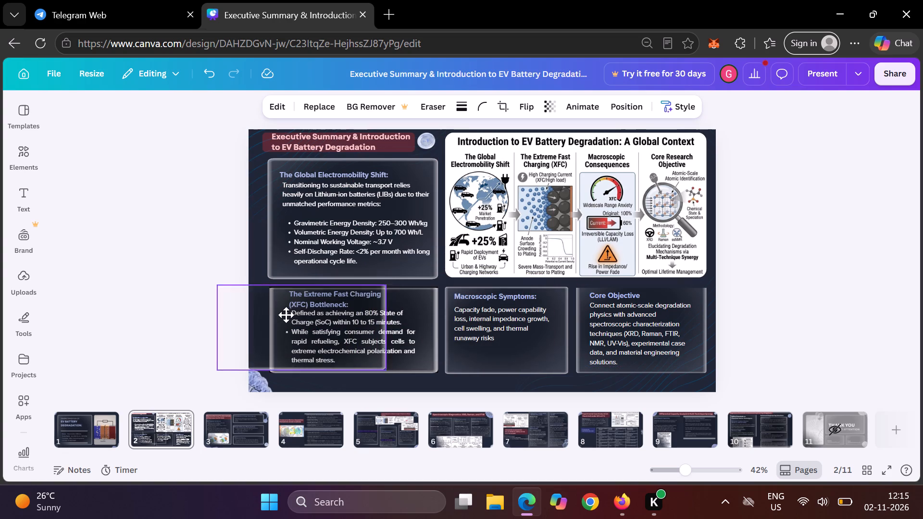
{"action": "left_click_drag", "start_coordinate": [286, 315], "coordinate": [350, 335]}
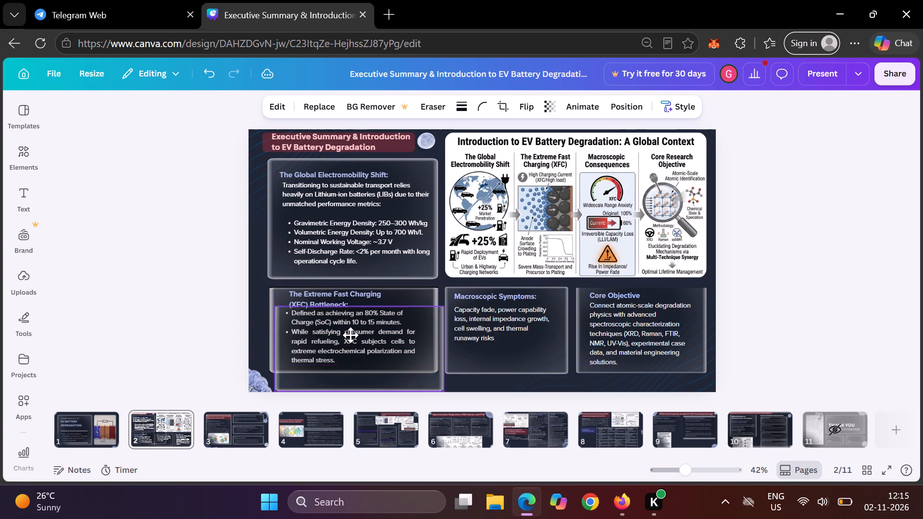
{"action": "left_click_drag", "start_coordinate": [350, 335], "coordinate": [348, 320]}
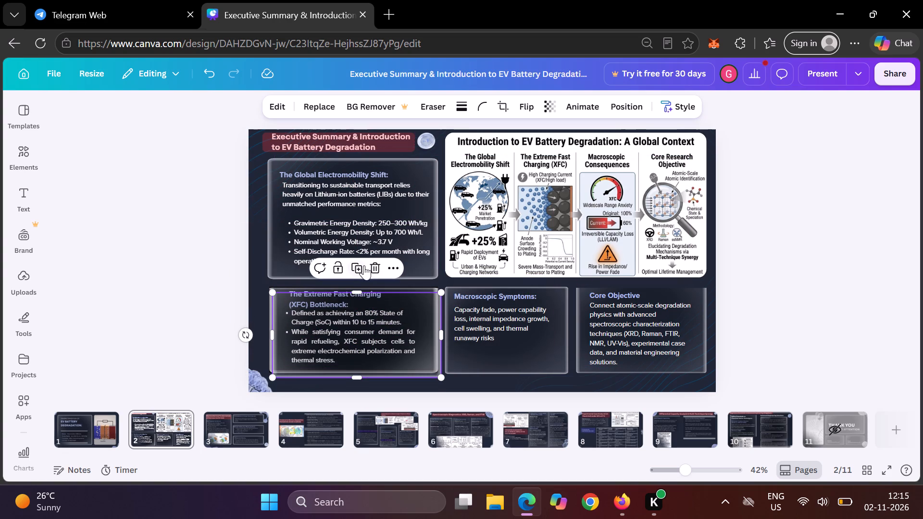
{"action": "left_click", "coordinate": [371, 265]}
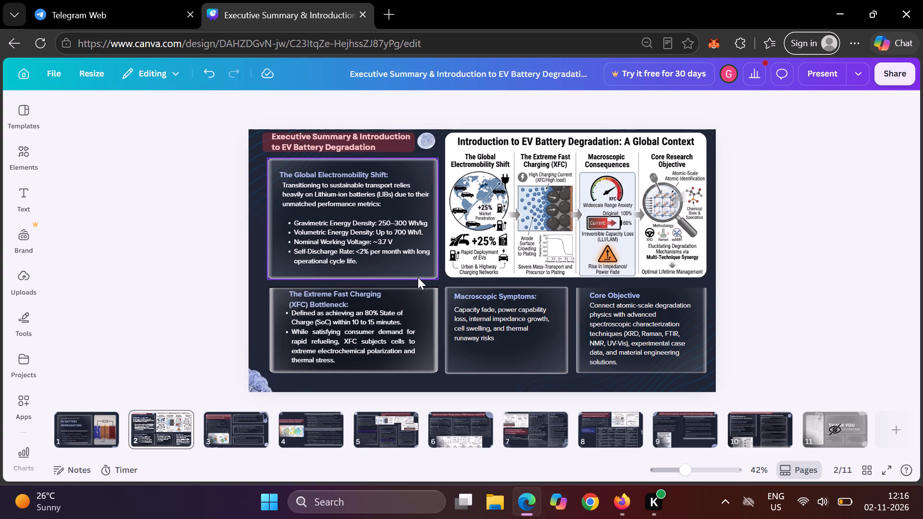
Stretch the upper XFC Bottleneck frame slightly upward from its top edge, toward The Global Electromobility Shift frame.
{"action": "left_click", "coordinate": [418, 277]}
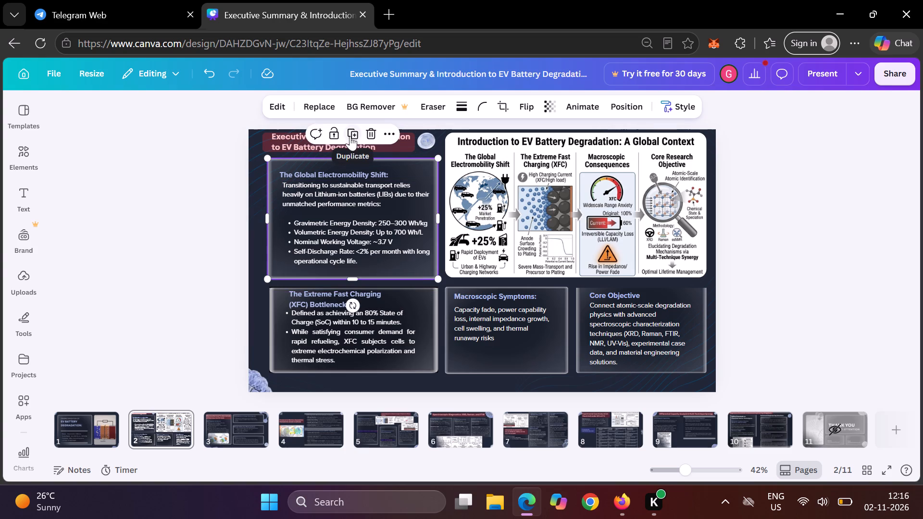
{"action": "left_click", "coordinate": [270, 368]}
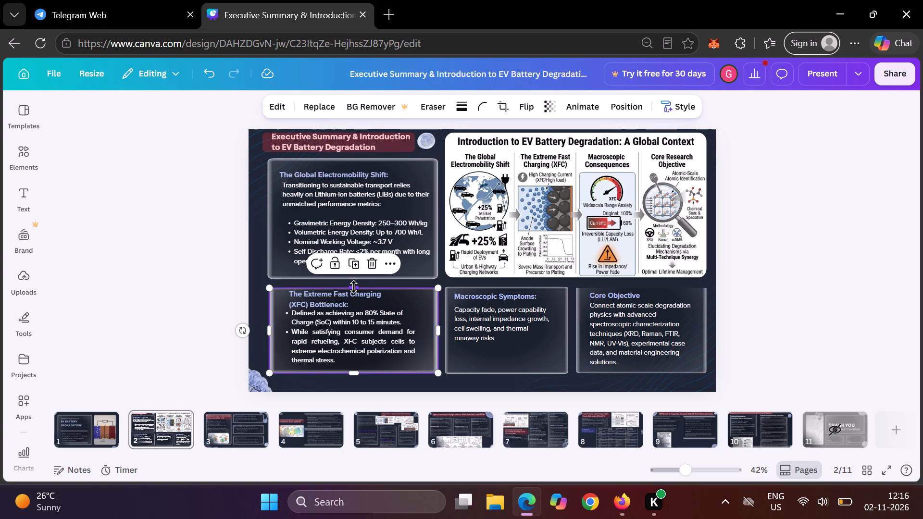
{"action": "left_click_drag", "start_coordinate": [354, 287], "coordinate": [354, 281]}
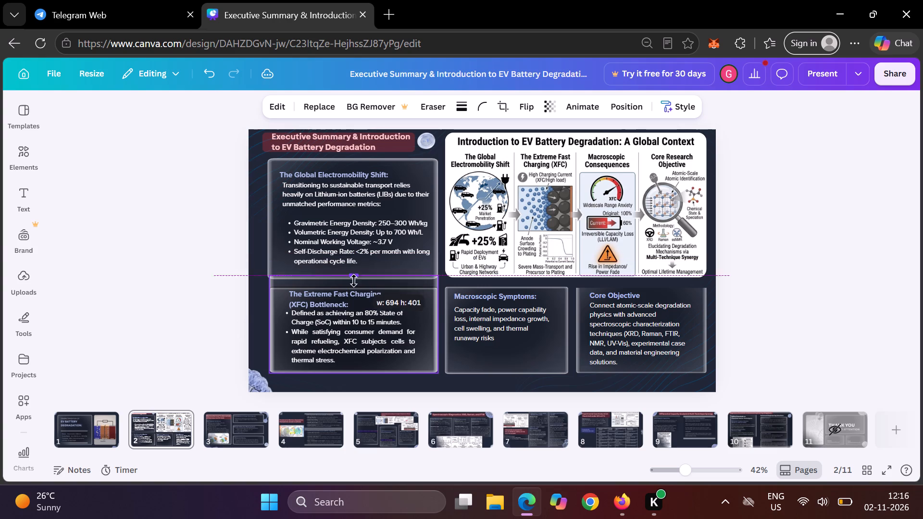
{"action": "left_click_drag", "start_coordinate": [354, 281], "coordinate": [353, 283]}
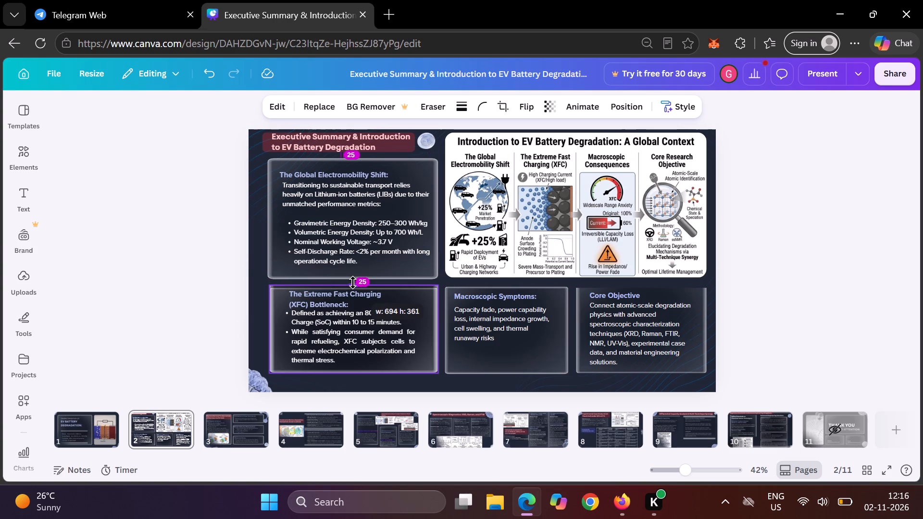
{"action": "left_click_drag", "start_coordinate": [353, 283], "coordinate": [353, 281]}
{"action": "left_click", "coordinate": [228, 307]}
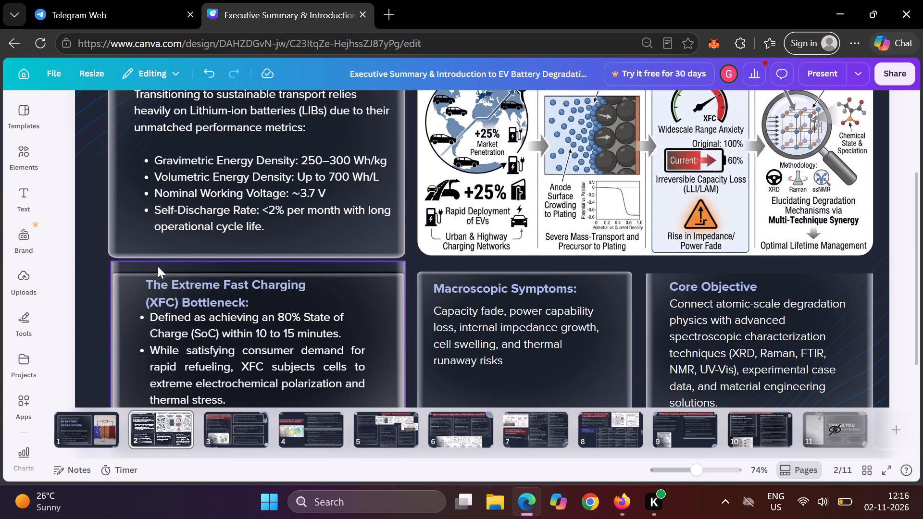
Pull the stretched frame away from the XFC Bottleneck box and delete it.
{"action": "left_click", "coordinate": [158, 266]}
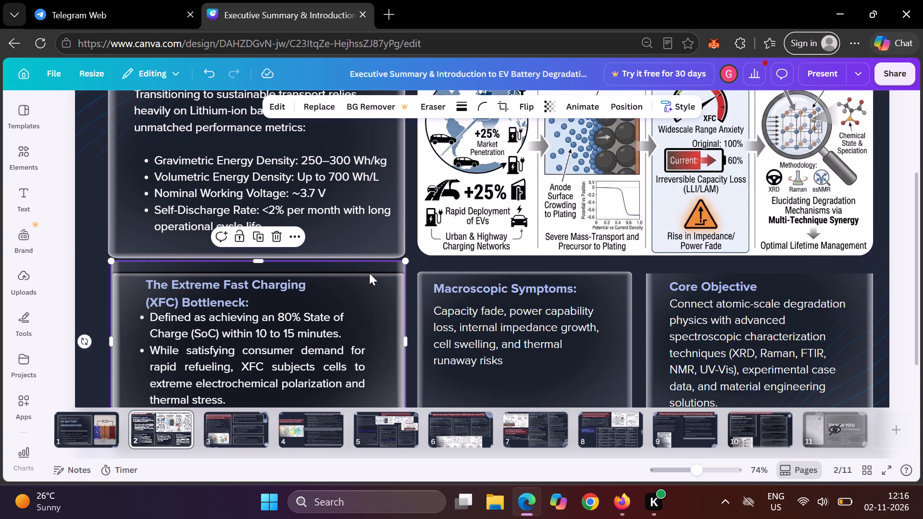
{"action": "left_click_drag", "start_coordinate": [378, 327], "coordinate": [381, 386]}
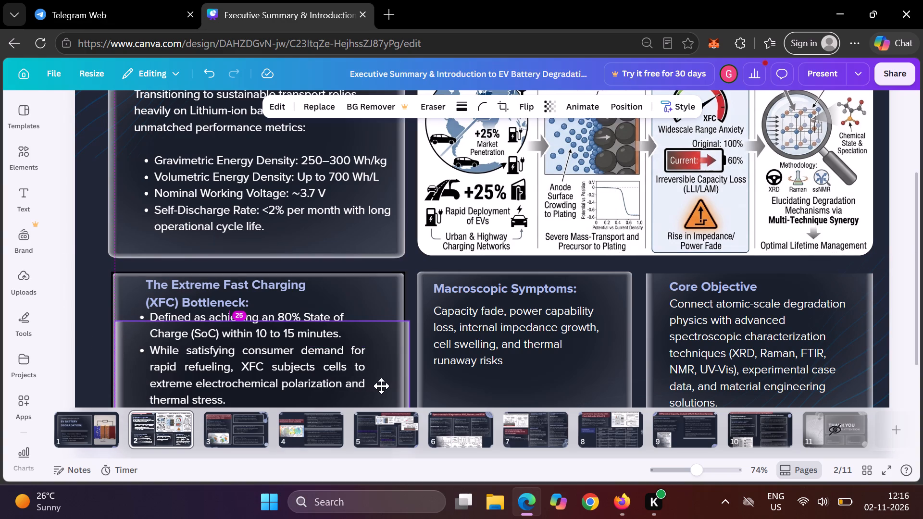
{"action": "left_click_drag", "start_coordinate": [381, 386], "coordinate": [320, 315]}
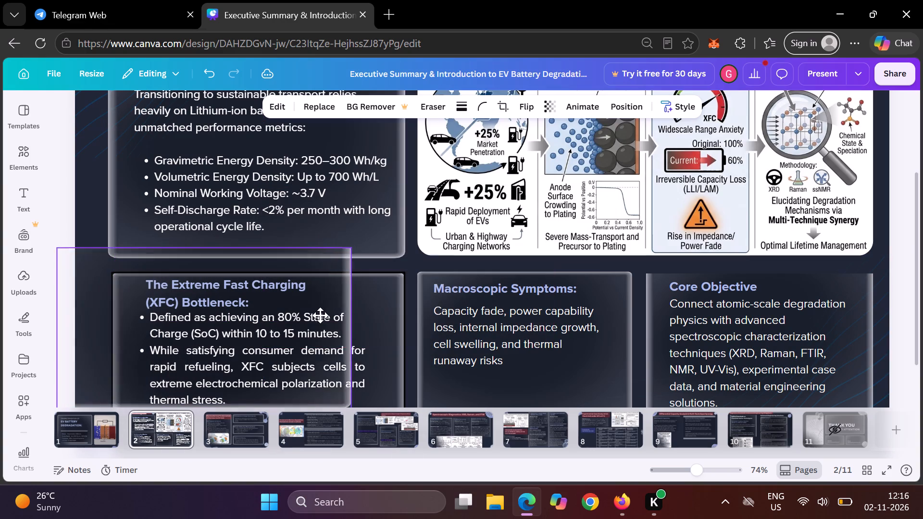
{"action": "left_click_drag", "start_coordinate": [320, 315], "coordinate": [315, 317]}
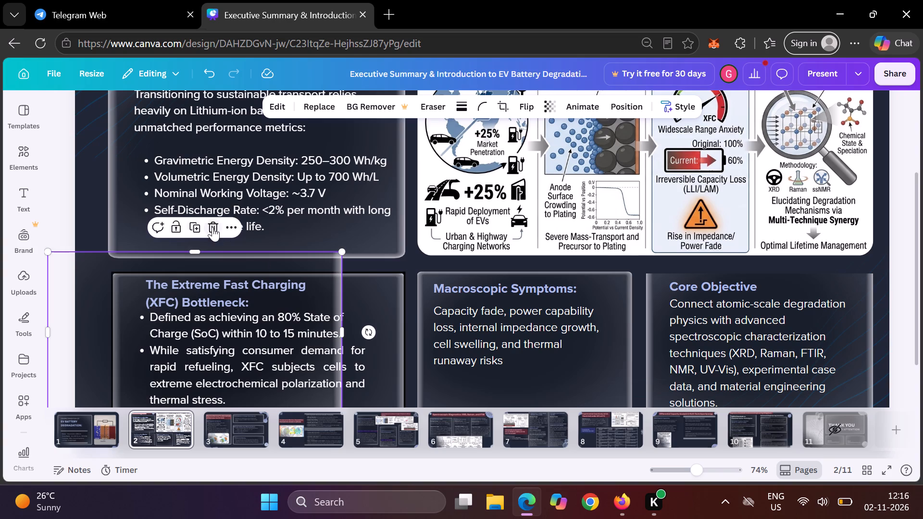
{"action": "left_click", "coordinate": [212, 227]}
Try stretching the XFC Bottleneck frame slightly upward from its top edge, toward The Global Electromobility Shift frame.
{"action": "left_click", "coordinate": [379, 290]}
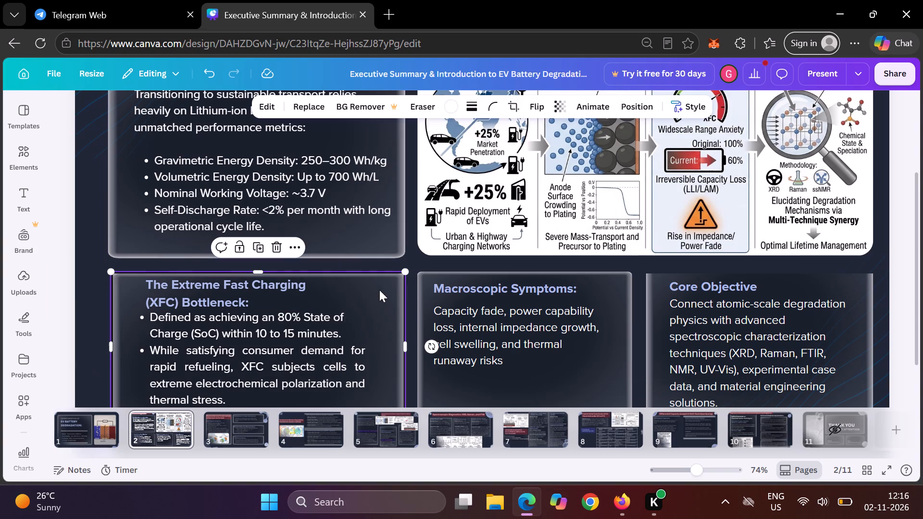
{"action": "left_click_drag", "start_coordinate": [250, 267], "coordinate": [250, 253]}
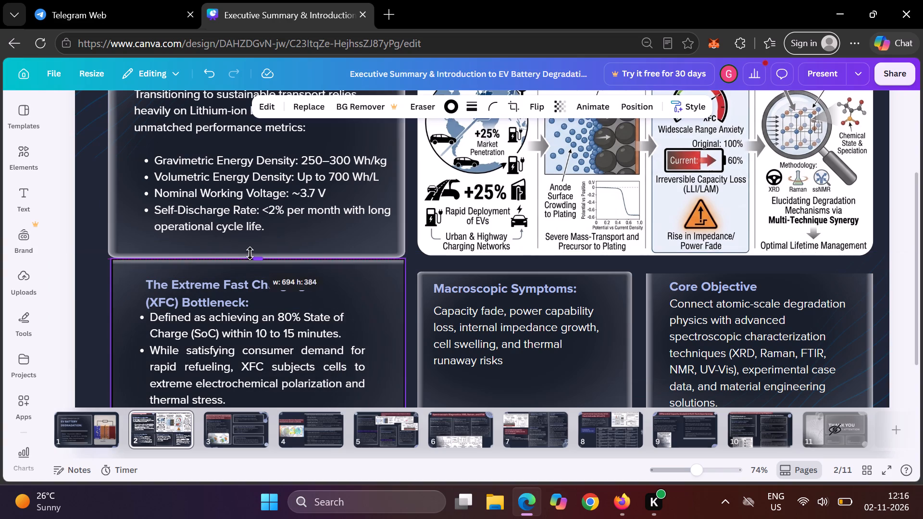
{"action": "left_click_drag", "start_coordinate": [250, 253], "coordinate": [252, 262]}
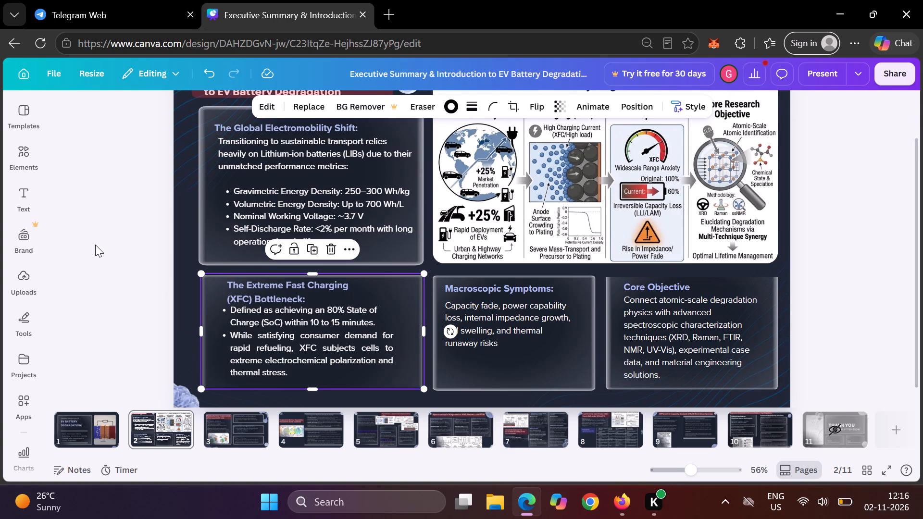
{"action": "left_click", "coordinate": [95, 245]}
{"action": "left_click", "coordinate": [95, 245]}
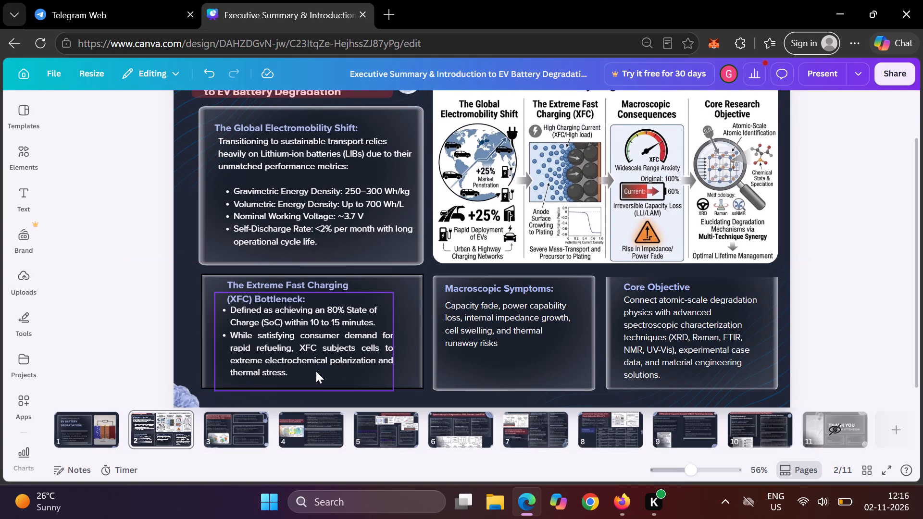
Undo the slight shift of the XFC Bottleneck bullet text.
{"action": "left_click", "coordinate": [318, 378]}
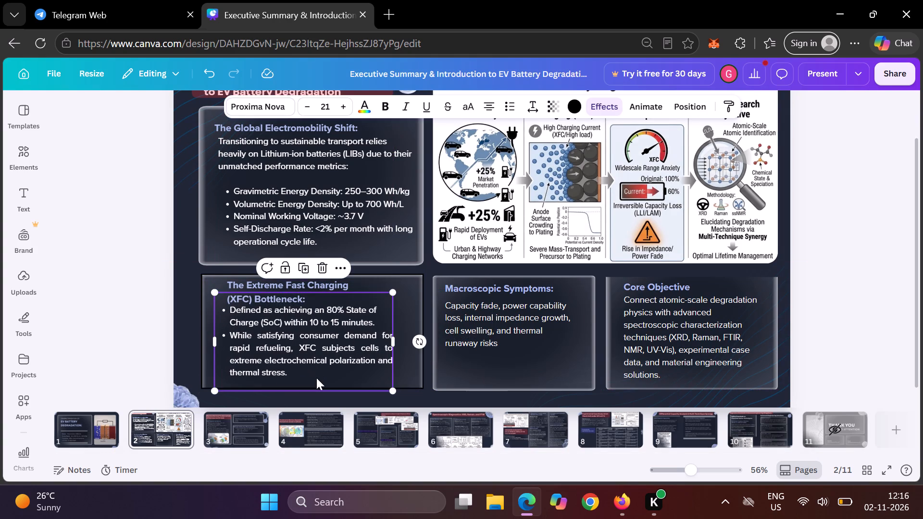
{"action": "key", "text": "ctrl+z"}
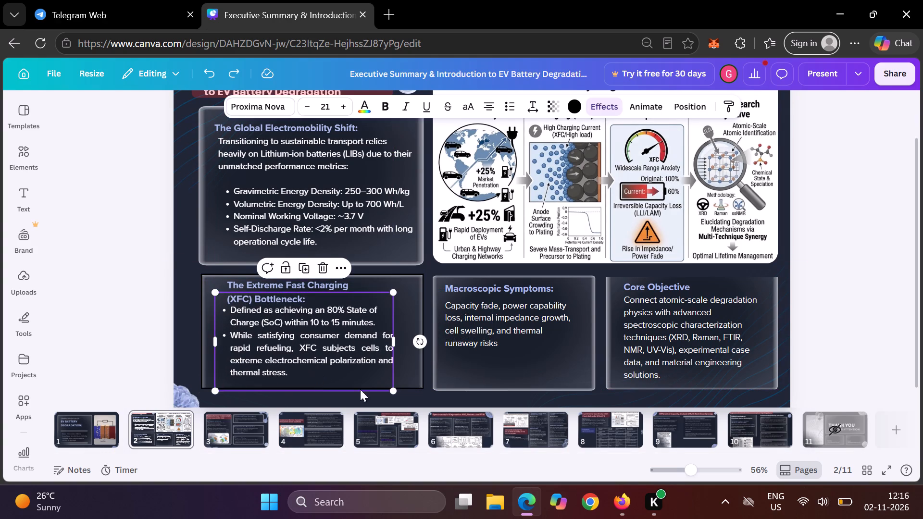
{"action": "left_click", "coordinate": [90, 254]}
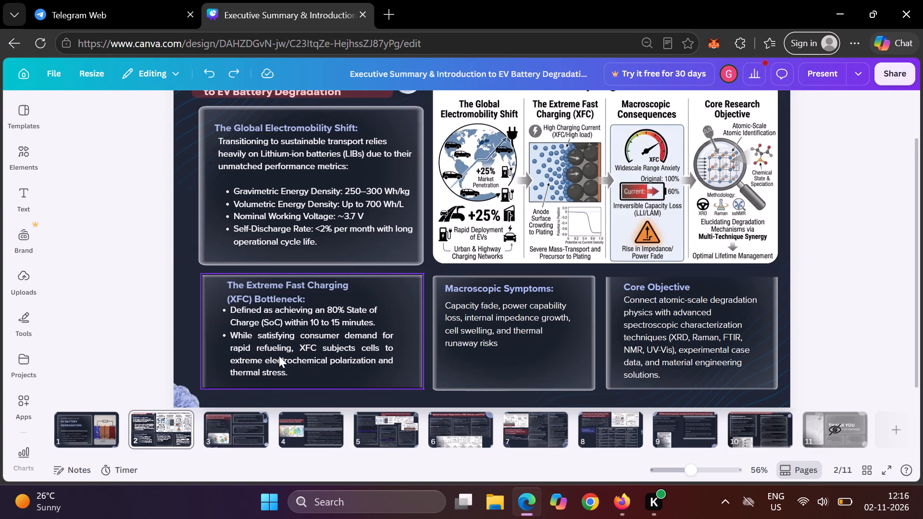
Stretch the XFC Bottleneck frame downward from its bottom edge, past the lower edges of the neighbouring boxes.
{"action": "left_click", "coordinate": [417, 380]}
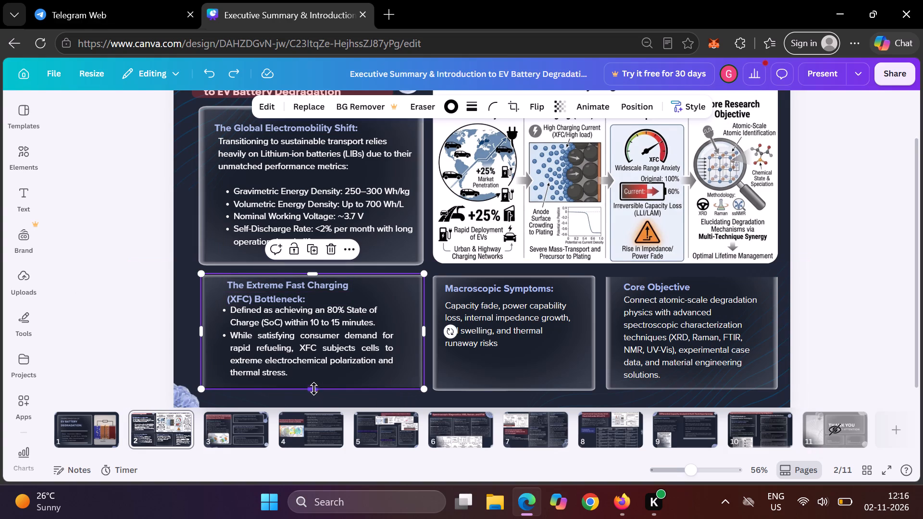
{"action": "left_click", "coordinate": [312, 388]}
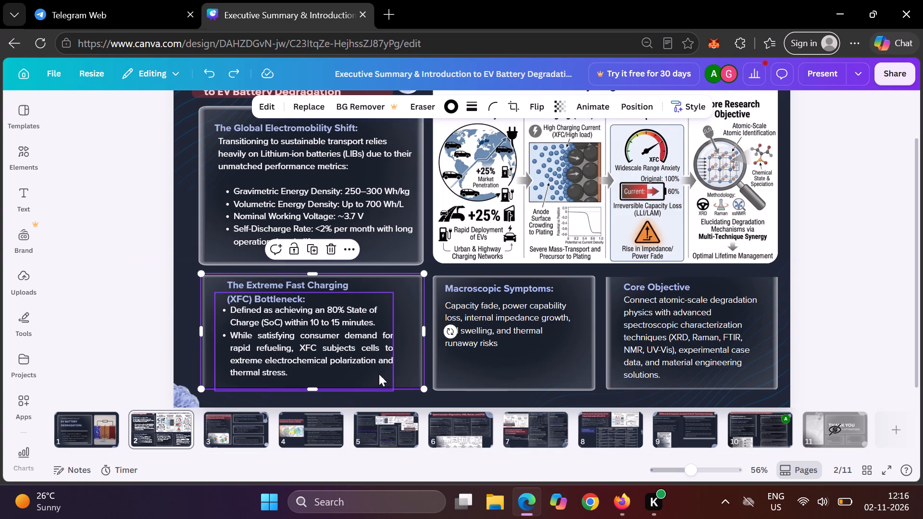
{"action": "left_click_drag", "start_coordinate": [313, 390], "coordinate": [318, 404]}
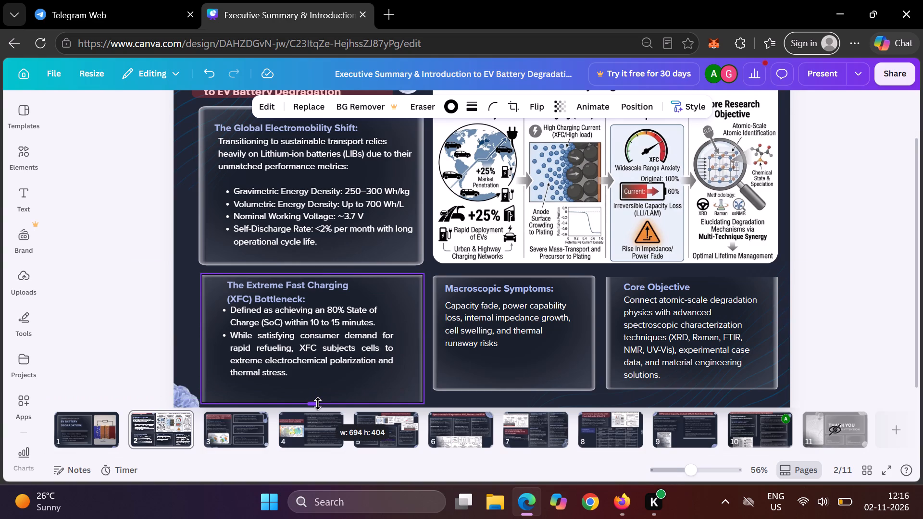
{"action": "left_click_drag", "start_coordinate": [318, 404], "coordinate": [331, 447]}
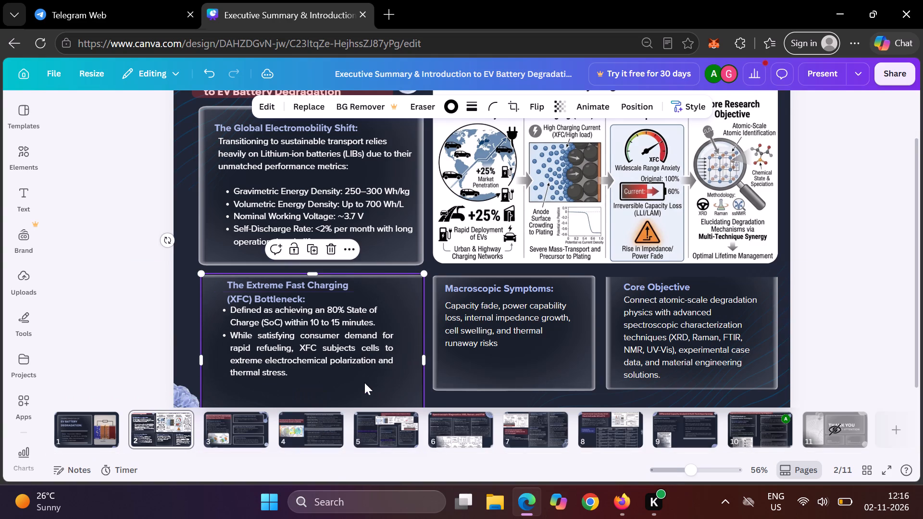
Move the XFC Bottleneck bullet text slightly down, away from its heading.
{"action": "left_click_drag", "start_coordinate": [365, 381], "coordinate": [363, 388]}
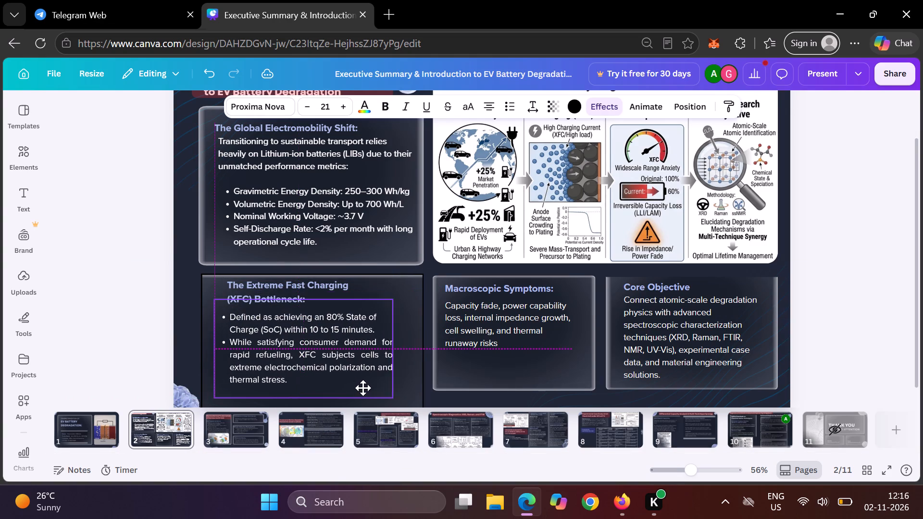
Pull the stretched XFC Bottleneck frame up over the Electromobility box and delete it.
{"action": "left_click", "coordinate": [417, 315]}
{"action": "left_click_drag", "start_coordinate": [417, 315], "coordinate": [415, 258]}
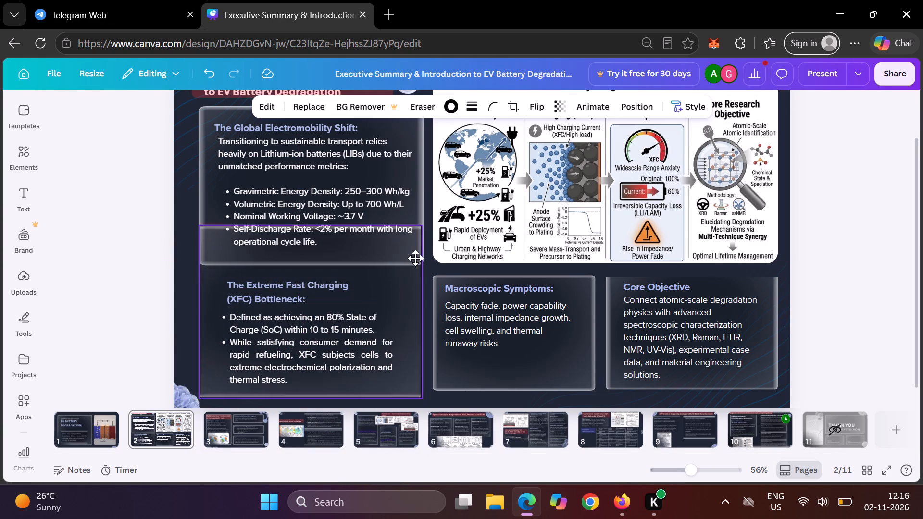
{"action": "left_click_drag", "start_coordinate": [415, 258], "coordinate": [418, 248]}
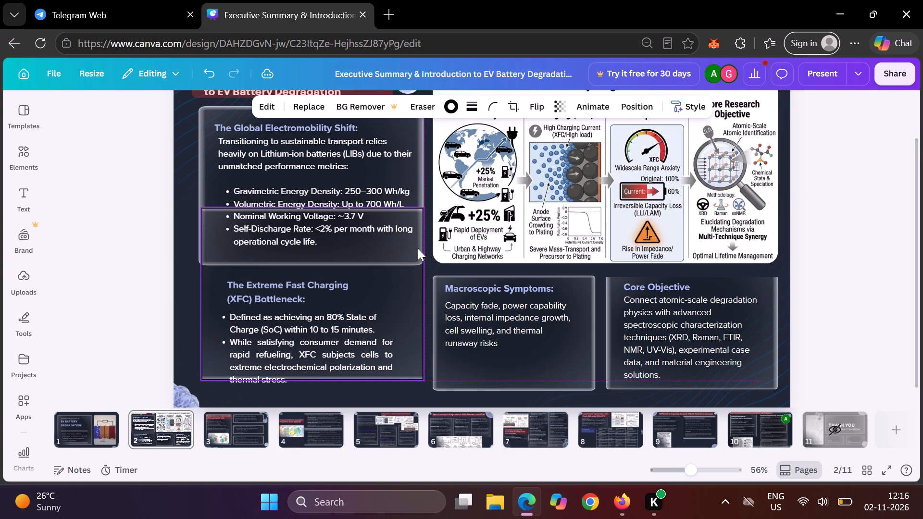
{"action": "left_click", "coordinate": [833, 274]}
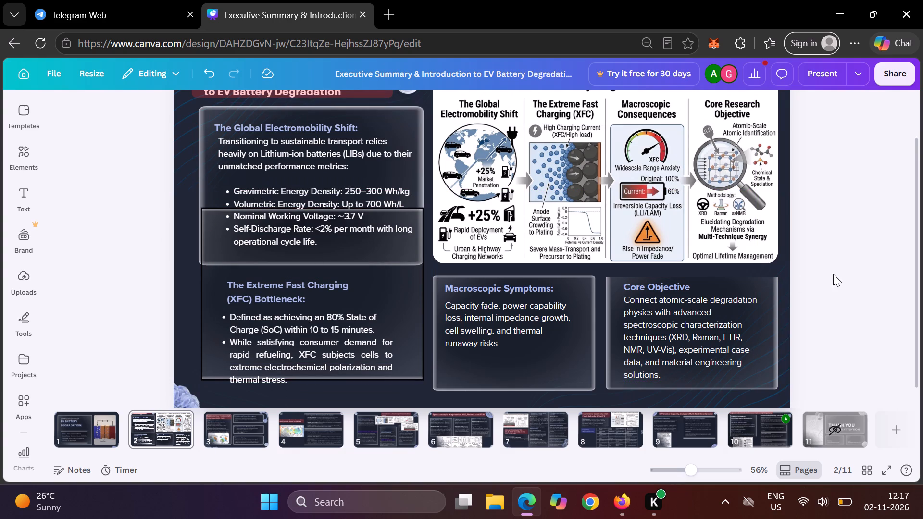
{"action": "left_click", "coordinate": [418, 299]}
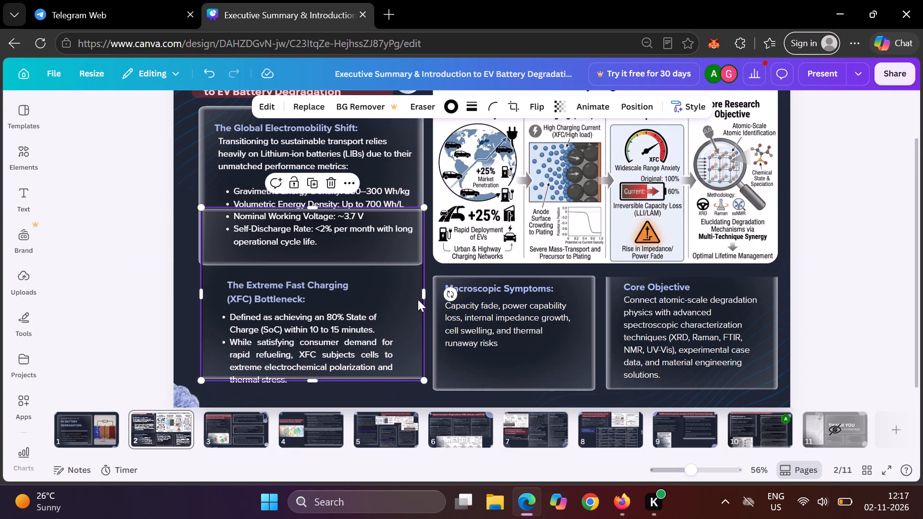
{"action": "left_click", "coordinate": [327, 178]}
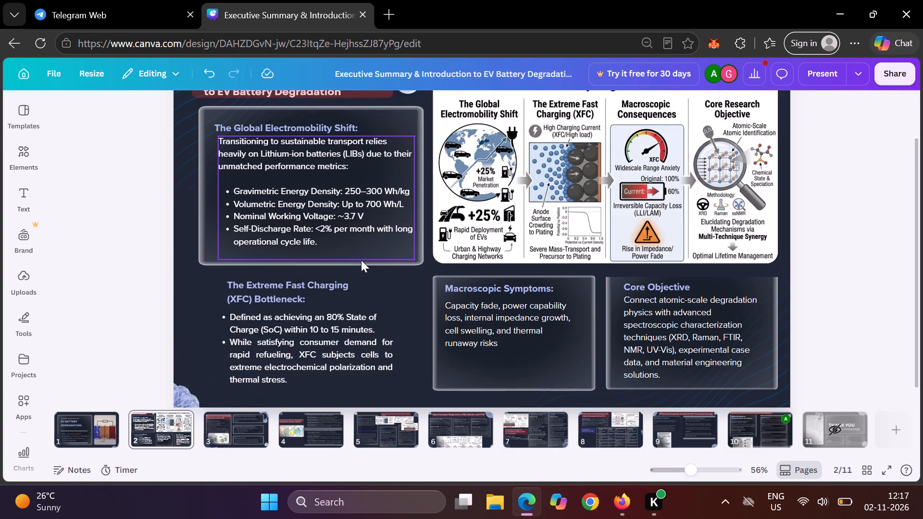
Duplicate The Global Electromobility Shift frame and move the copy down toward the XFC Bottleneck text on page 2.
{"action": "left_click", "coordinate": [409, 261]}
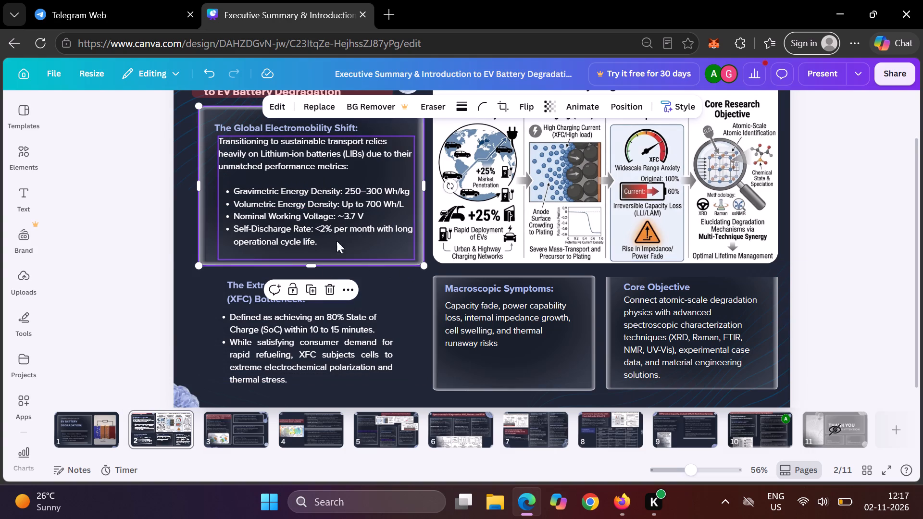
{"action": "left_click", "coordinate": [313, 280]}
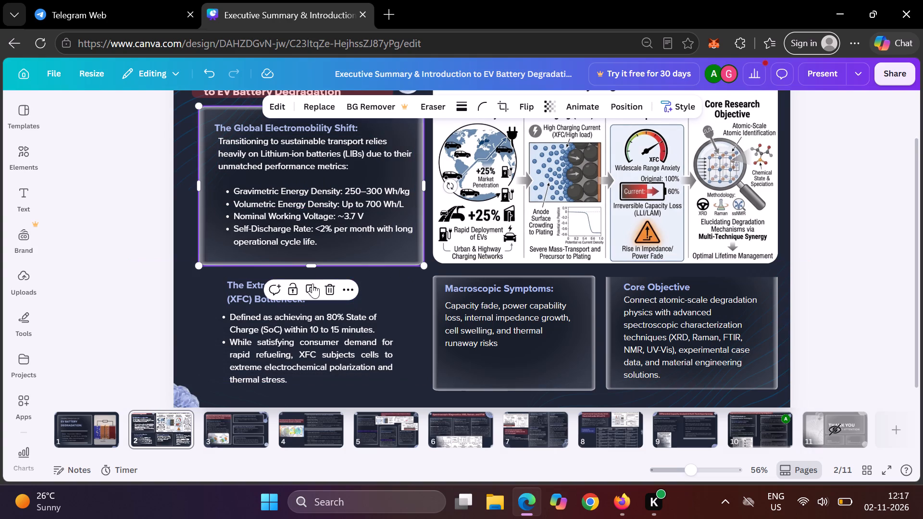
{"action": "left_click", "coordinate": [312, 287]}
{"action": "left_click_drag", "start_coordinate": [338, 234], "coordinate": [325, 416]}
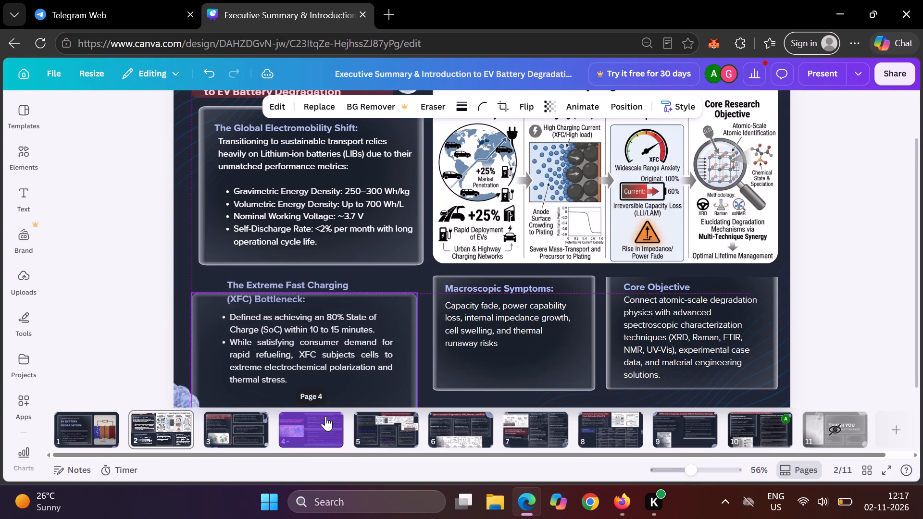
{"action": "left_click_drag", "start_coordinate": [325, 416], "coordinate": [192, 424]}
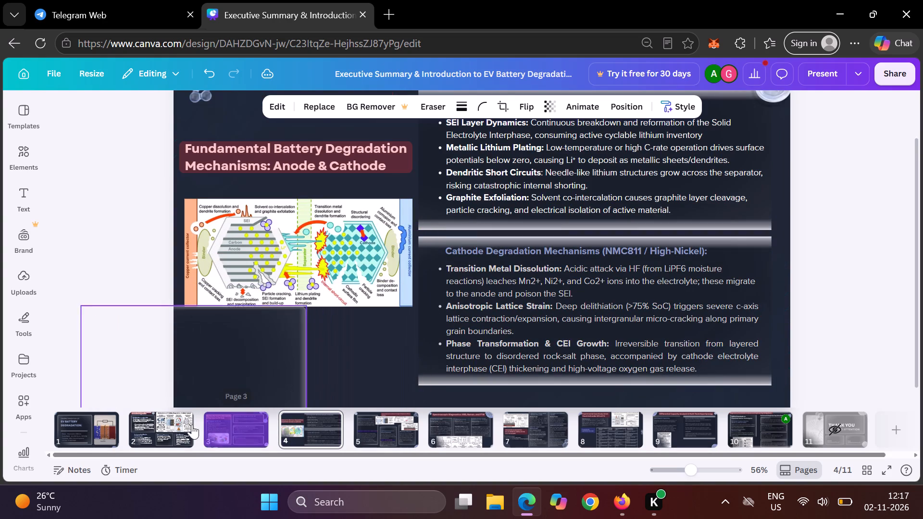
{"action": "left_click_drag", "start_coordinate": [192, 424], "coordinate": [155, 431]}
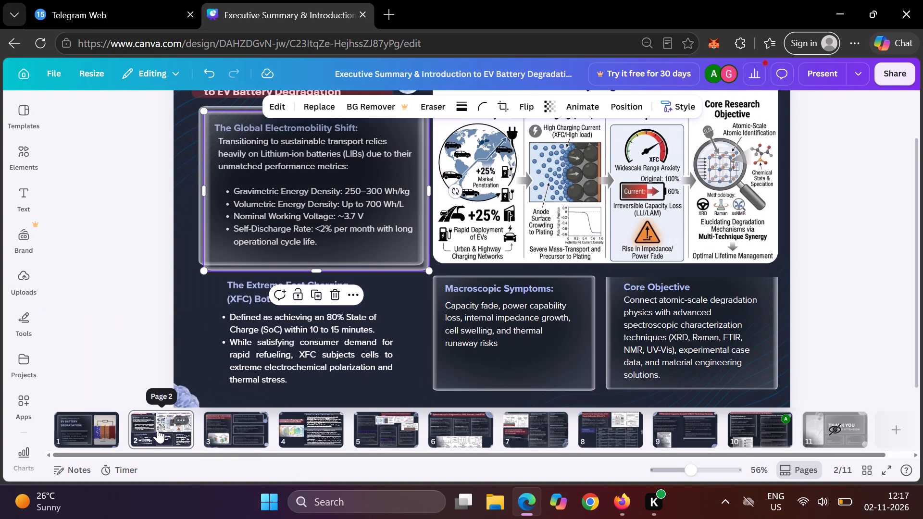
{"action": "left_click_drag", "start_coordinate": [349, 251], "coordinate": [348, 290]}
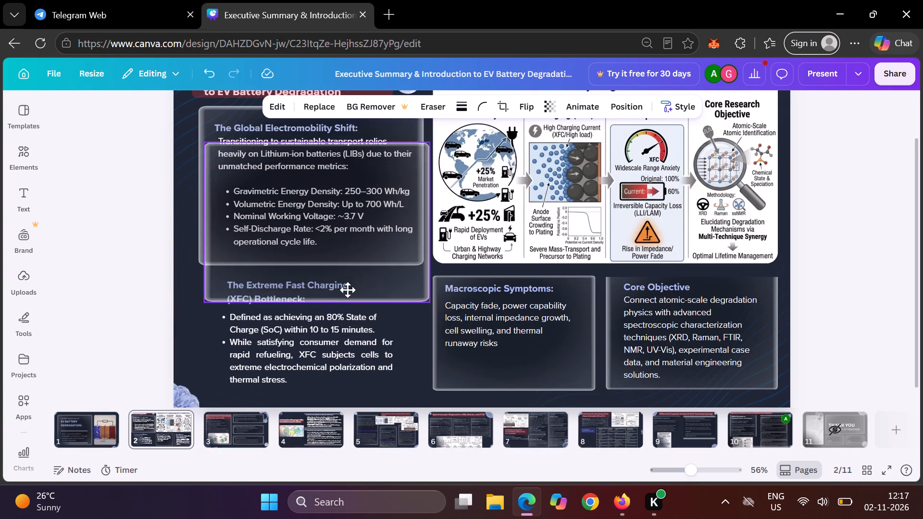
{"action": "left_click_drag", "start_coordinate": [348, 290], "coordinate": [341, 328]}
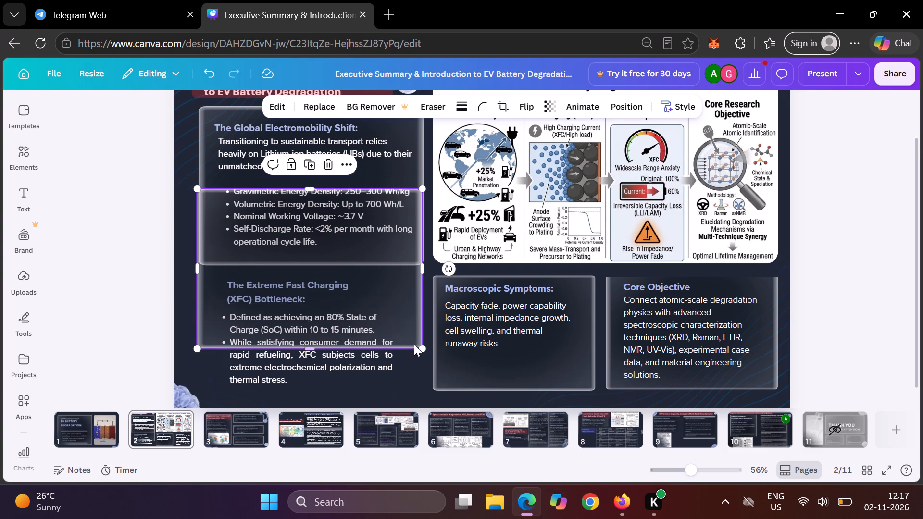
Shrink the duplicated frame proportionally and place it around the XFC Bottleneck text, left-aligned with the frame above.
{"action": "left_click_drag", "start_coordinate": [422, 348], "coordinate": [384, 325]}
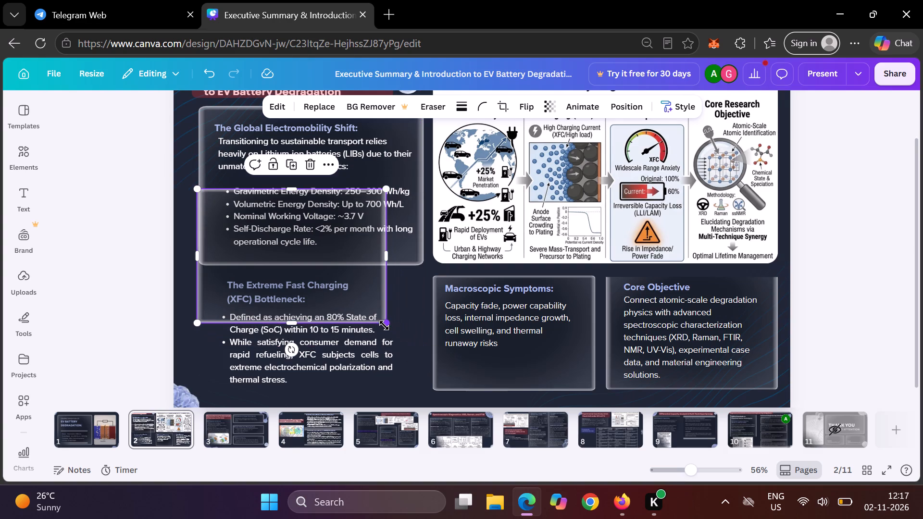
{"action": "left_click_drag", "start_coordinate": [325, 259], "coordinate": [329, 346]}
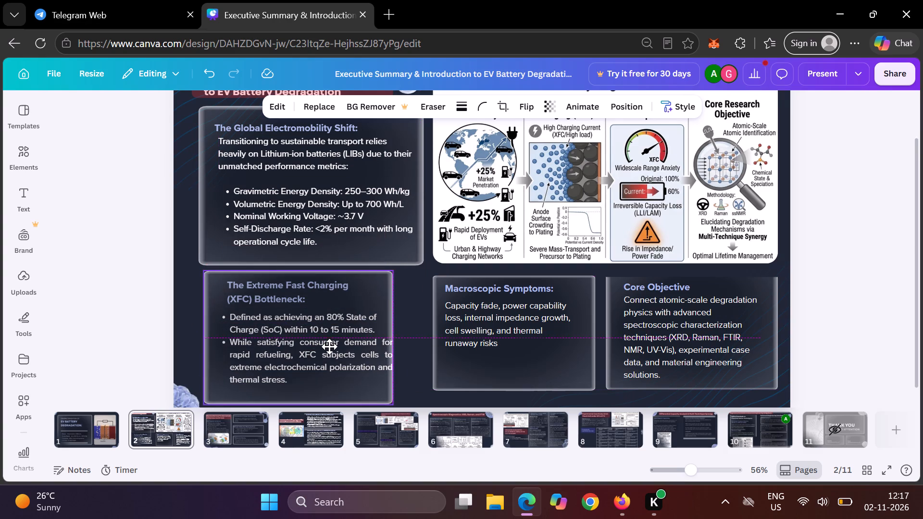
{"action": "left_click_drag", "start_coordinate": [329, 346], "coordinate": [329, 346]}
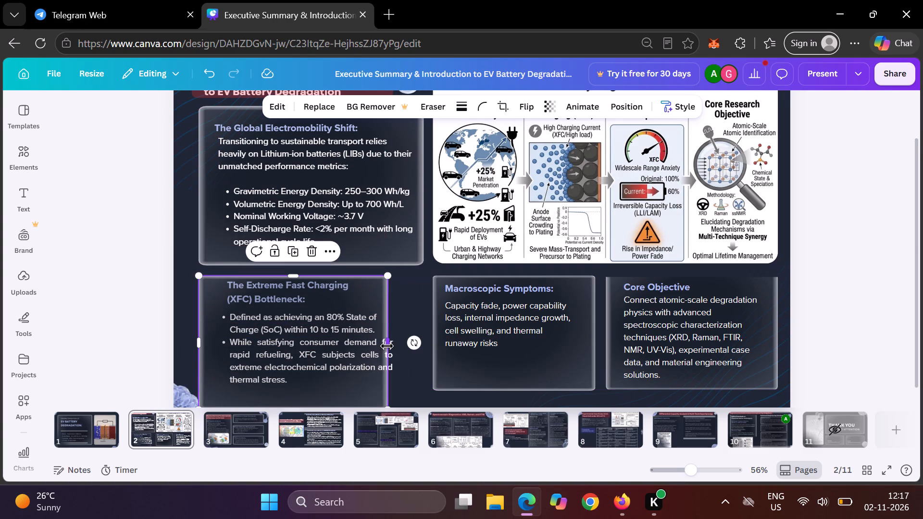
Resize the new XFC Bottleneck frame to 696 wide and 354 high, matching the frame above and neighbouring boxes' bottom edge.
{"action": "left_click_drag", "start_coordinate": [387, 346], "coordinate": [422, 343]}
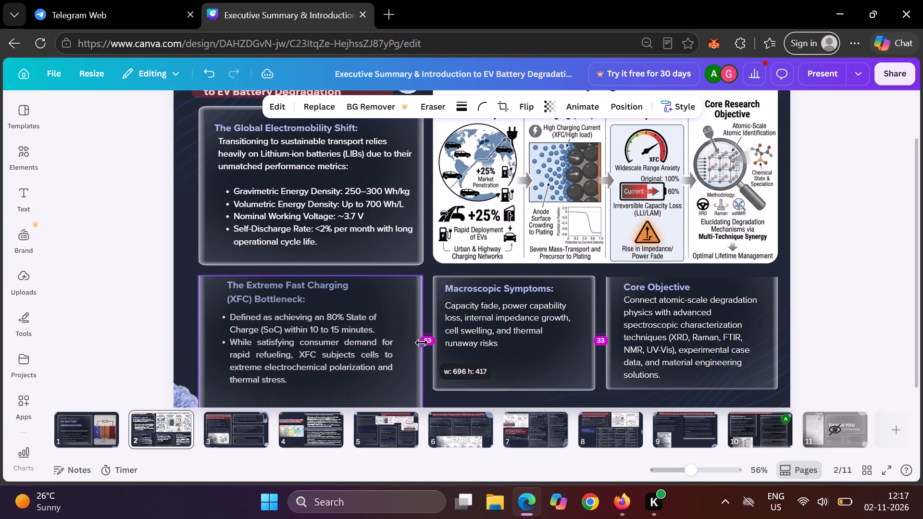
{"action": "scroll", "coordinate": [349, 314], "scroll_direction": "down", "scroll_amount": 1}
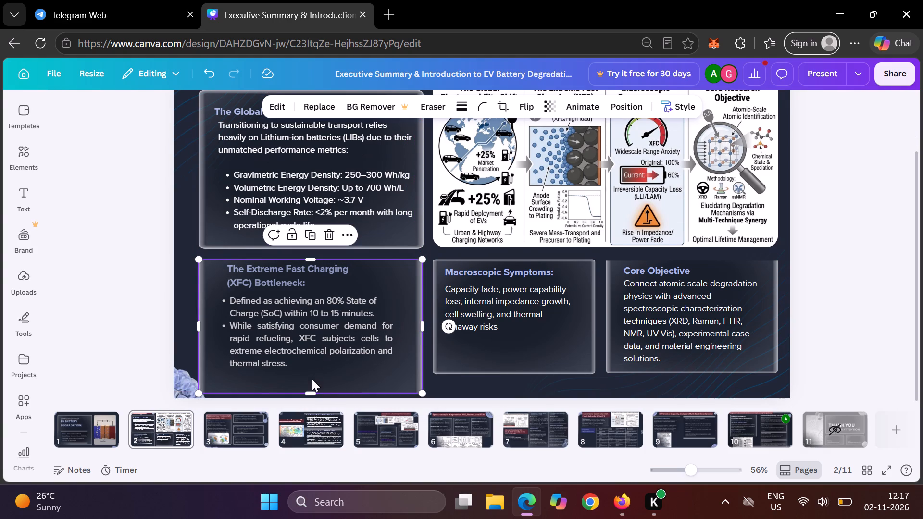
{"action": "left_click_drag", "start_coordinate": [312, 389], "coordinate": [312, 368]}
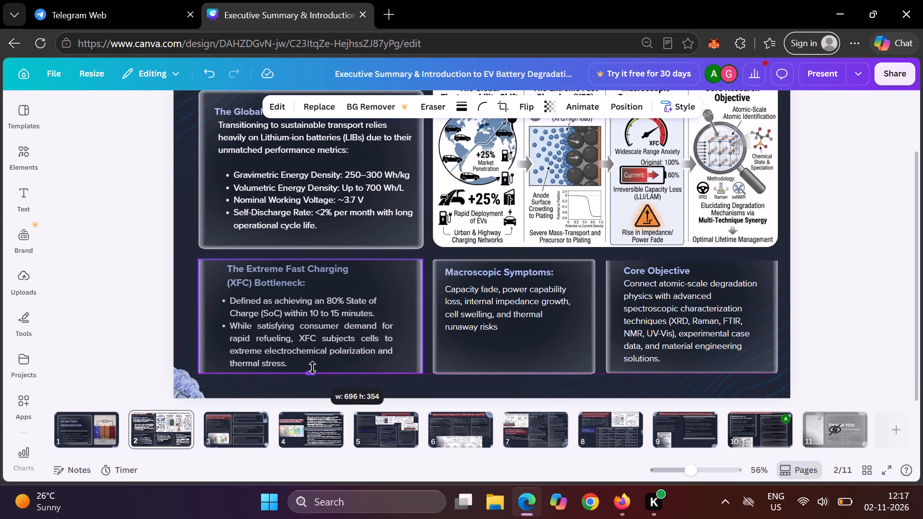
{"action": "left_click_drag", "start_coordinate": [312, 368], "coordinate": [313, 368]}
{"action": "left_click", "coordinate": [144, 285]}
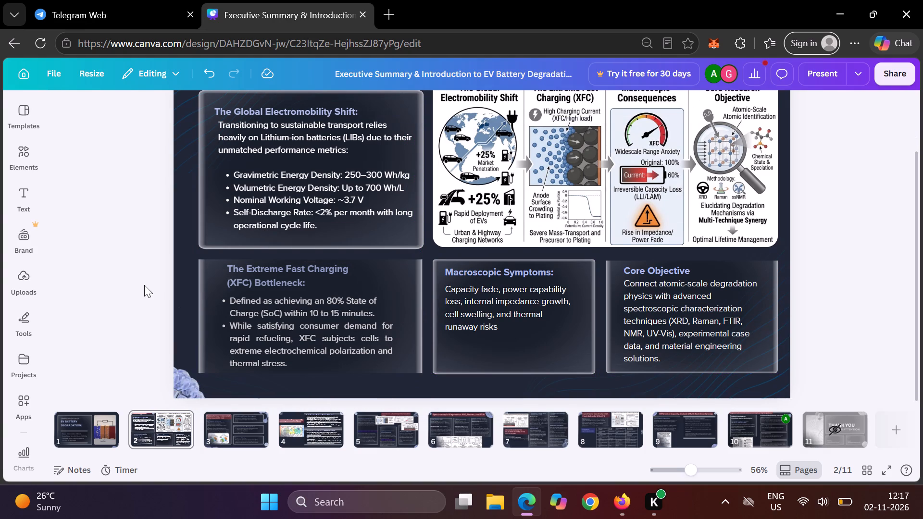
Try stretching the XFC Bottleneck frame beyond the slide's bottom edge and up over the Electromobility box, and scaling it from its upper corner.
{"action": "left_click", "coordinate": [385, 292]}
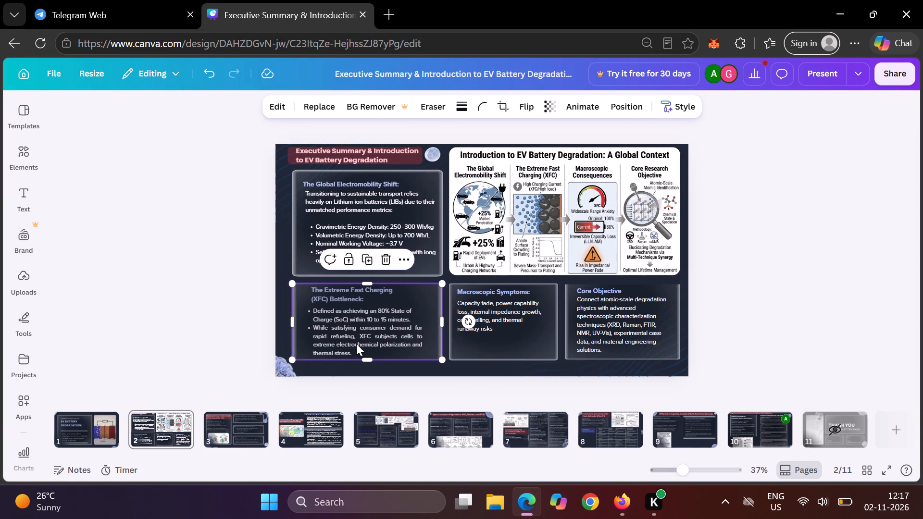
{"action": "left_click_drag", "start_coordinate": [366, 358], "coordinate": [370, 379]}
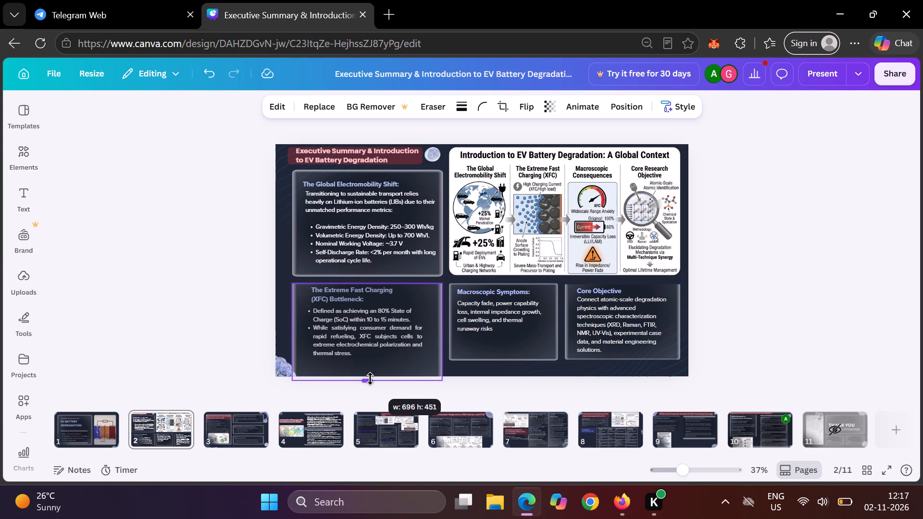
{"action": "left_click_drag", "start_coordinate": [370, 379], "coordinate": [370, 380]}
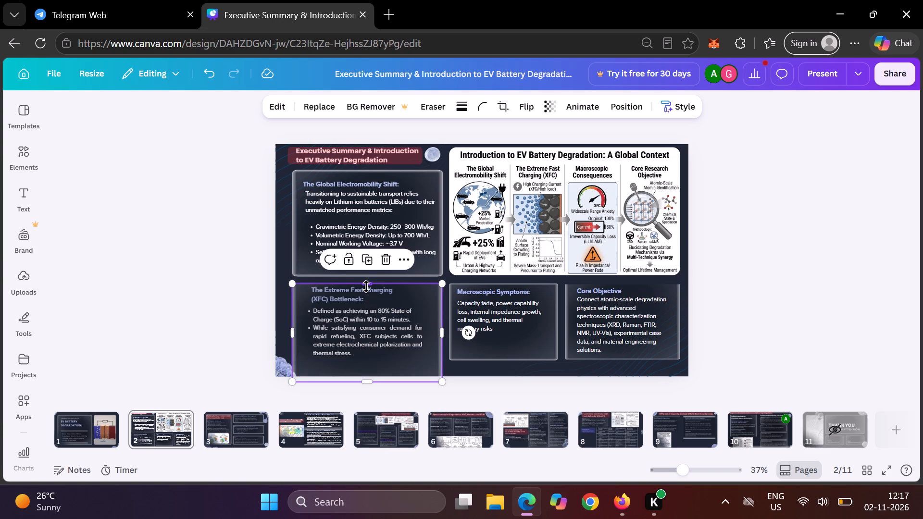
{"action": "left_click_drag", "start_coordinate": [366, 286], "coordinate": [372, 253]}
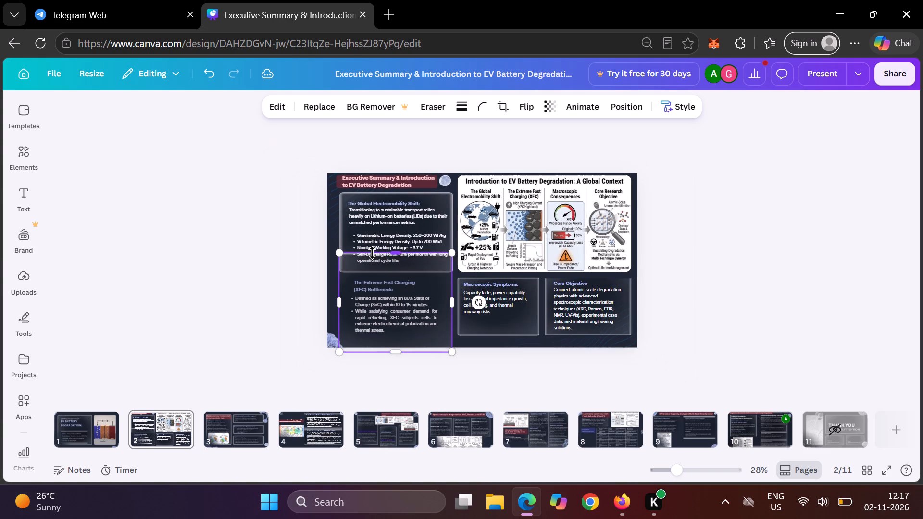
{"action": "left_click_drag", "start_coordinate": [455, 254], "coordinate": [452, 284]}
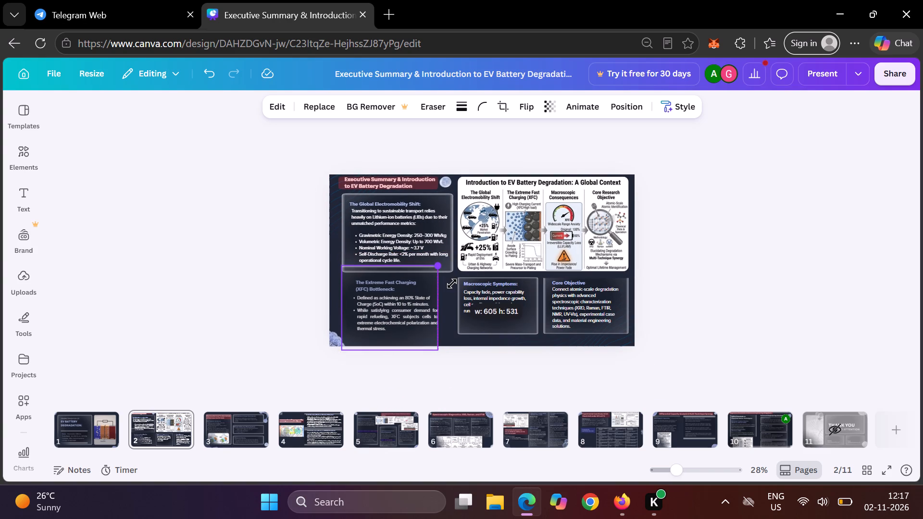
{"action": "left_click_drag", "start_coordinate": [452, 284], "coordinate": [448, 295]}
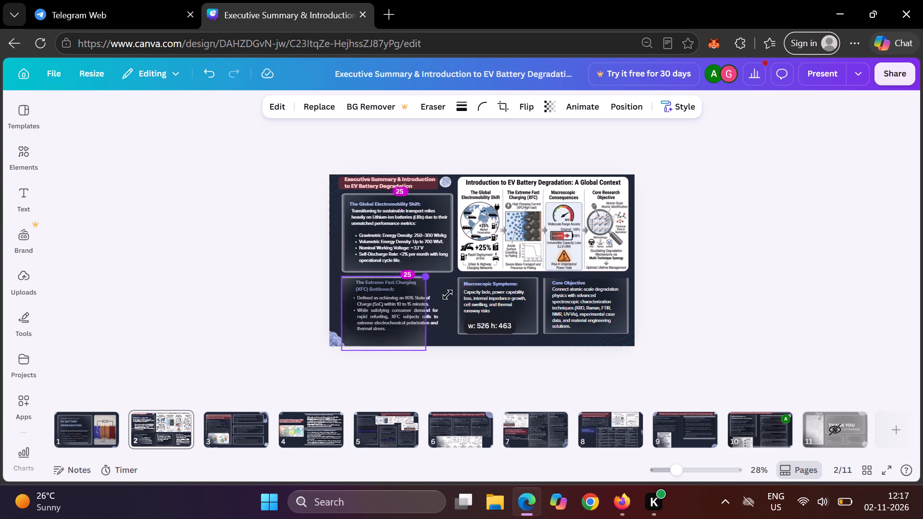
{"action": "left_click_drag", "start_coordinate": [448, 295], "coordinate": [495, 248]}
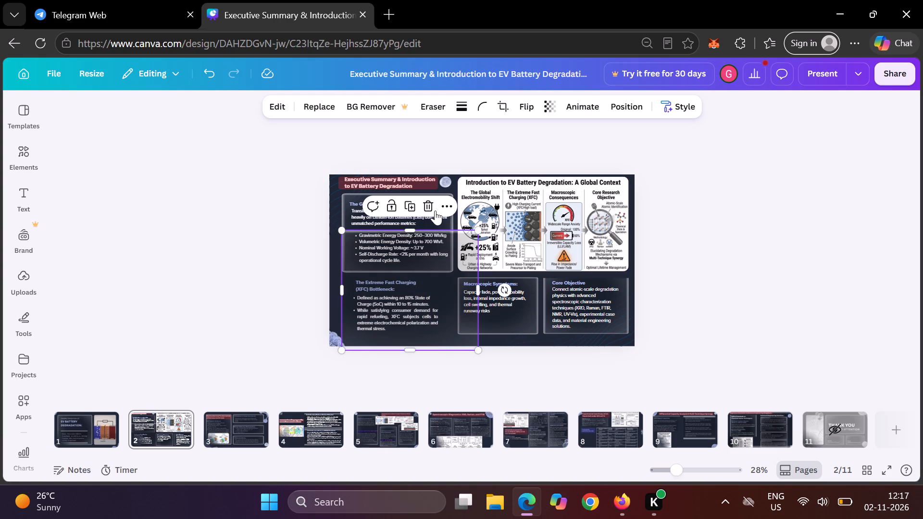
Delete the oversized frame around the XFC Bottleneck text on page 2.
{"action": "left_click", "coordinate": [431, 208]}
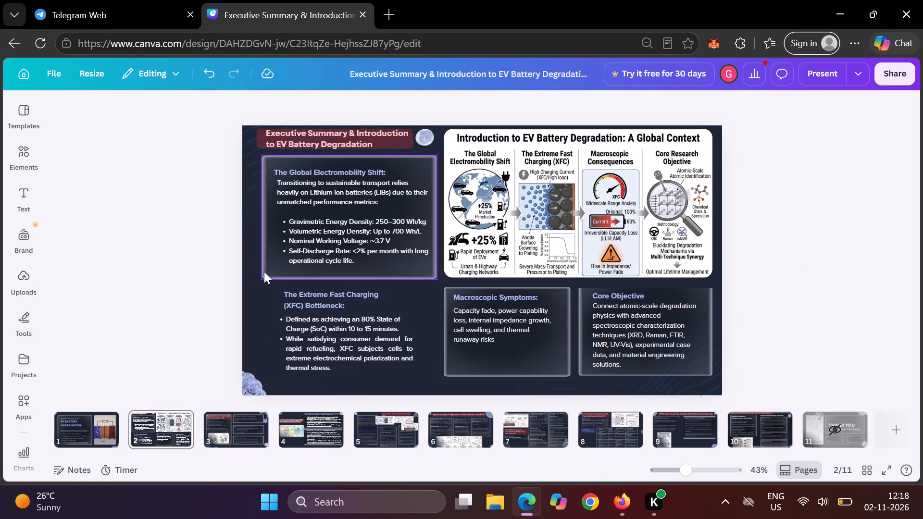
Add a square shape over the XFC Bottleneck text, below the Electromobility box, and fill it white.
{"action": "left_click", "coordinate": [267, 276]}
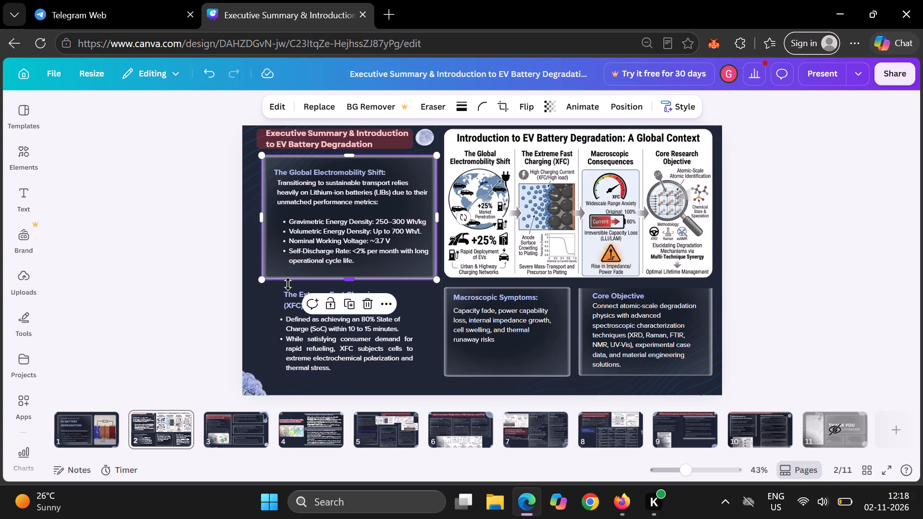
{"action": "left_click", "coordinate": [20, 319]}
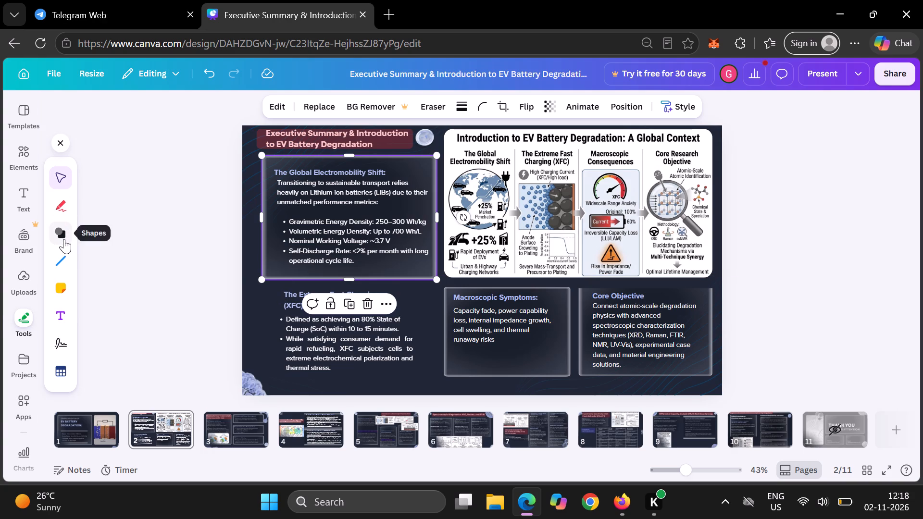
{"action": "left_click", "coordinate": [64, 239]}
{"action": "left_click", "coordinate": [93, 162]}
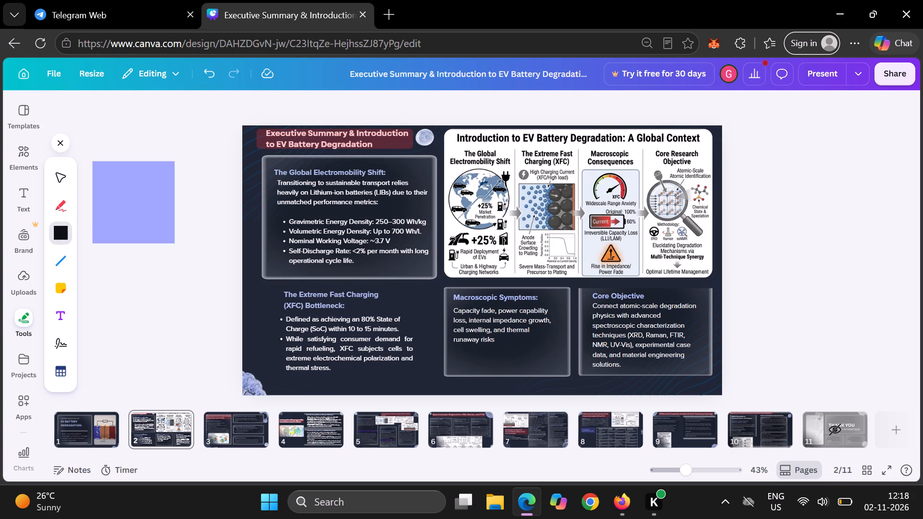
{"action": "left_click", "coordinate": [262, 289]}
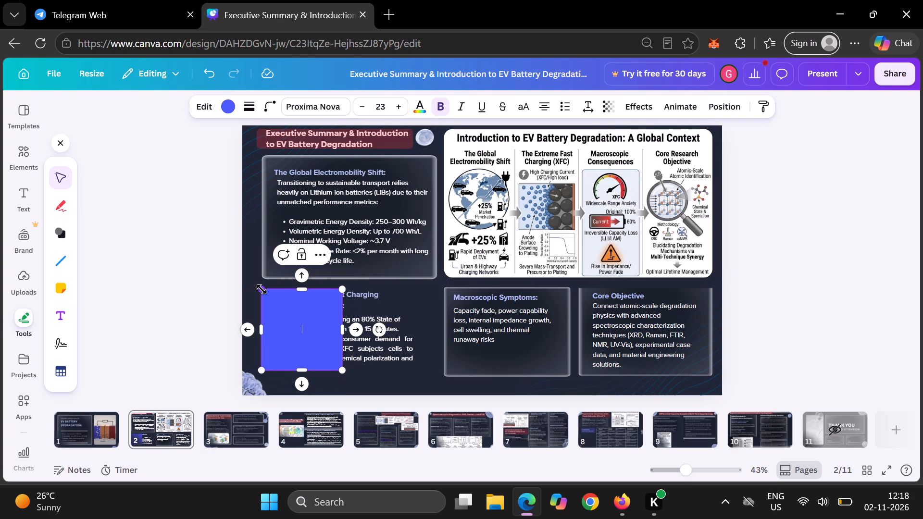
{"action": "left_click", "coordinate": [223, 112]}
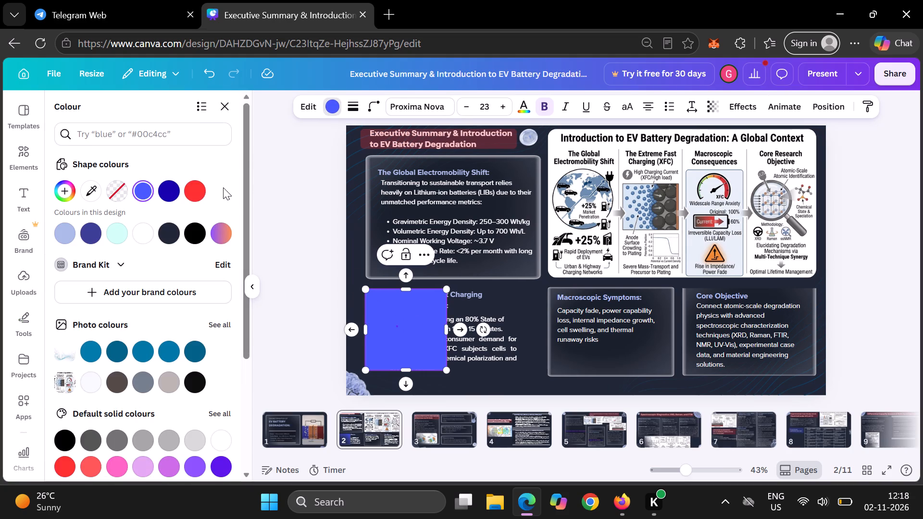
{"action": "left_click", "coordinate": [139, 235]}
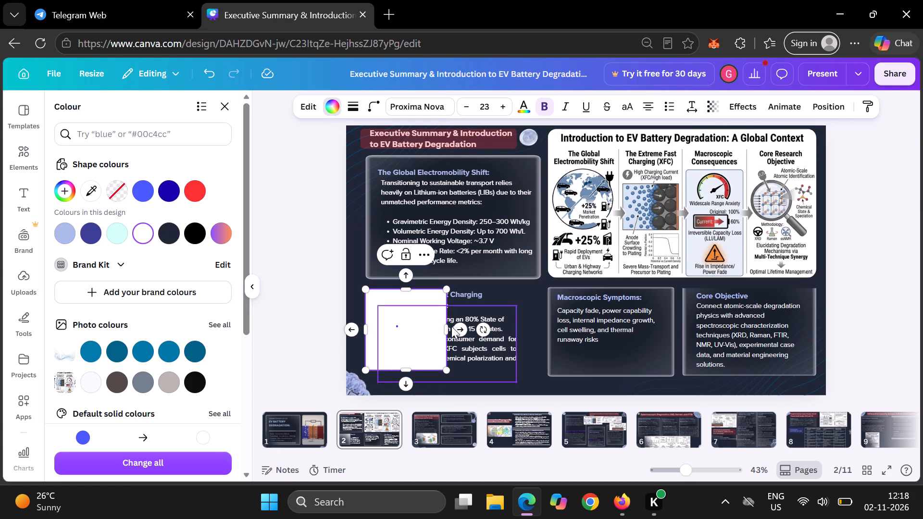
Resize the white shape to about 702 wide and 347 high, matching the box above and the neighbouring boxes' bottom edge.
{"action": "left_click_drag", "start_coordinate": [447, 327], "coordinate": [536, 325]}
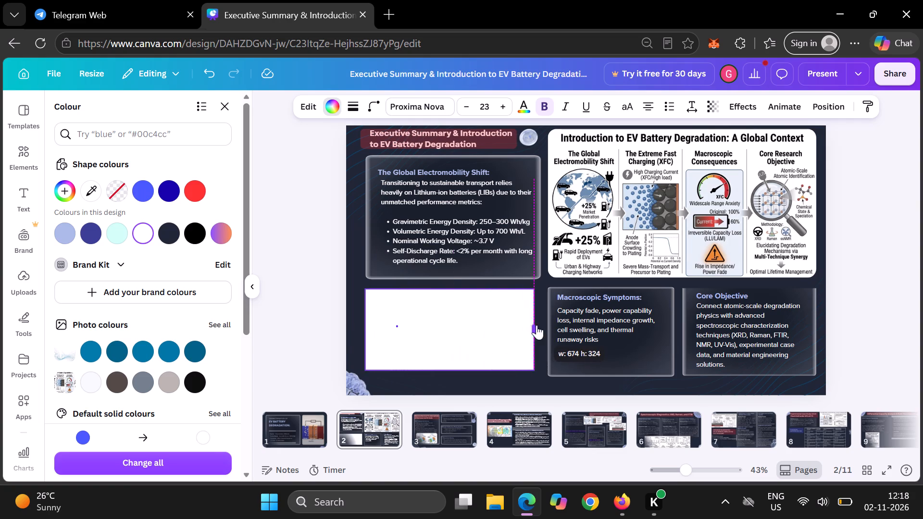
{"action": "left_click_drag", "start_coordinate": [536, 325], "coordinate": [542, 326]}
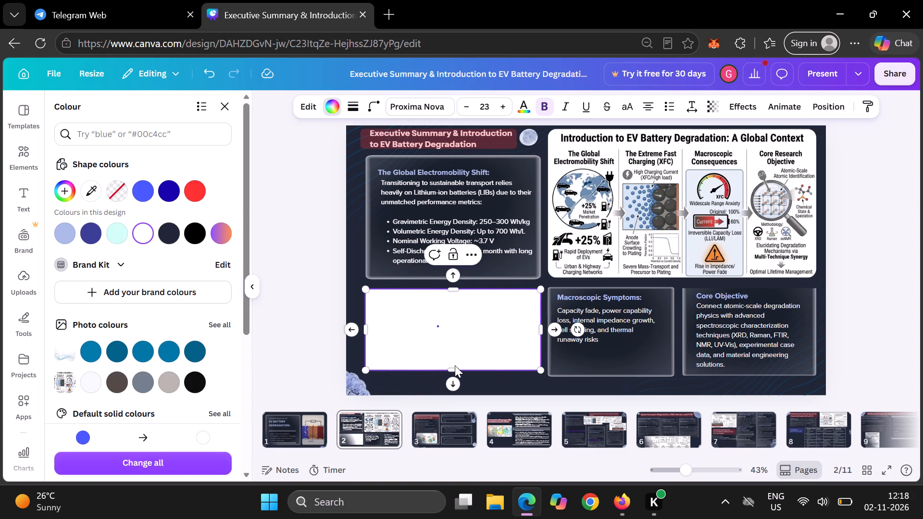
{"action": "left_click_drag", "start_coordinate": [455, 370], "coordinate": [458, 376]}
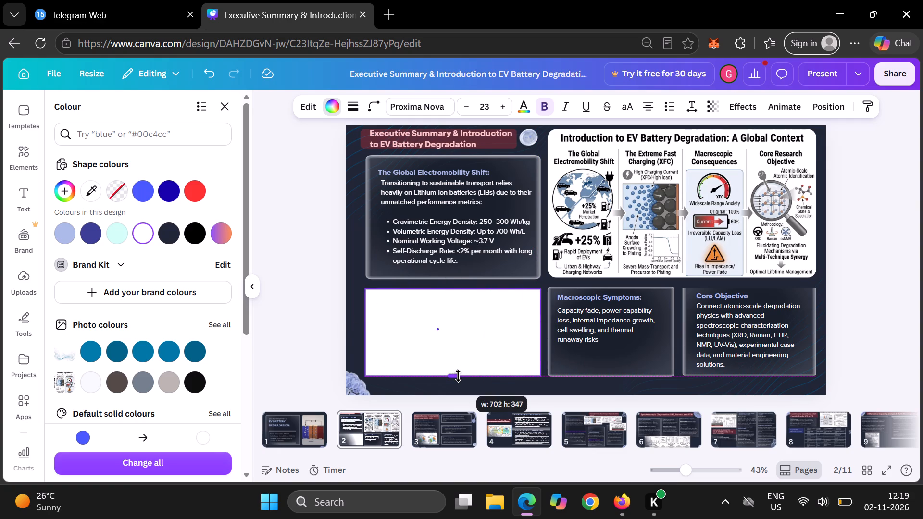
{"action": "left_click_drag", "start_coordinate": [458, 376], "coordinate": [459, 376]}
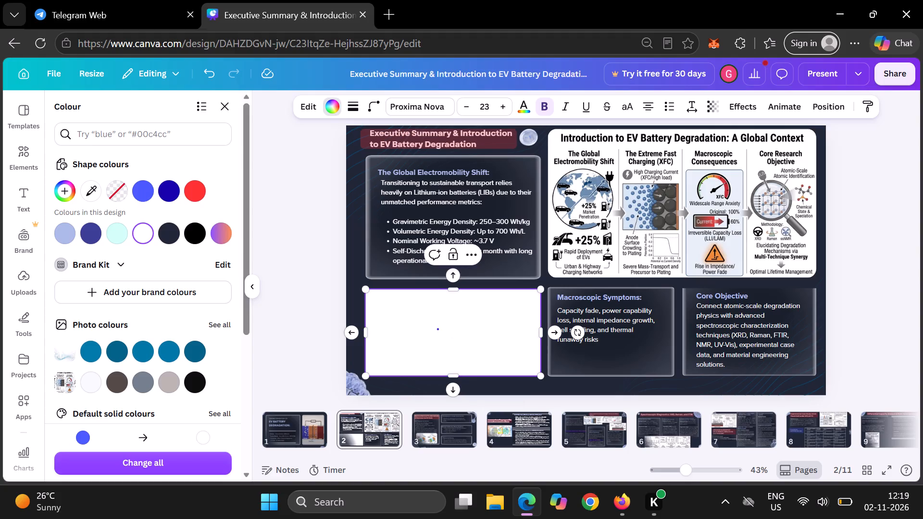
Send the white rectangle behind the XFC Bottleneck text, moving it to the bottom of the layer order just above the background.
{"action": "left_click", "coordinate": [470, 250]}
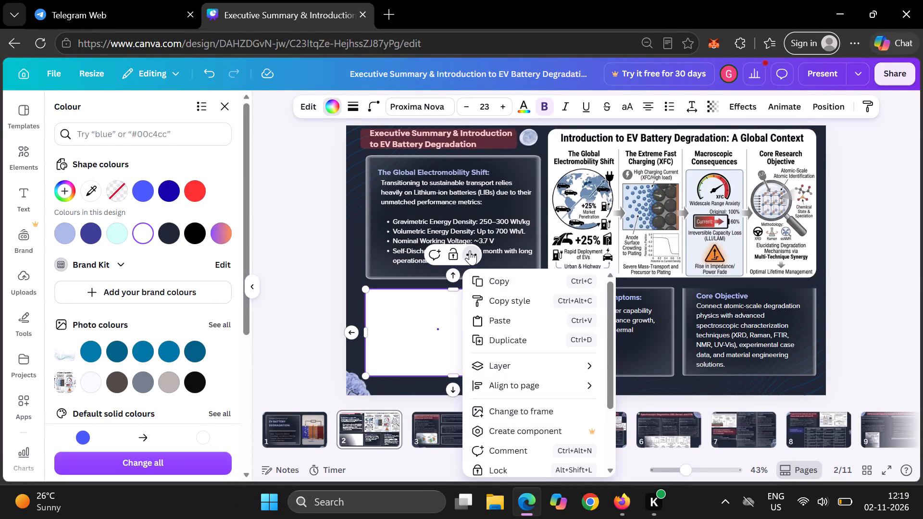
{"action": "left_click", "coordinate": [500, 361]}
{"action": "left_click", "coordinate": [589, 365]}
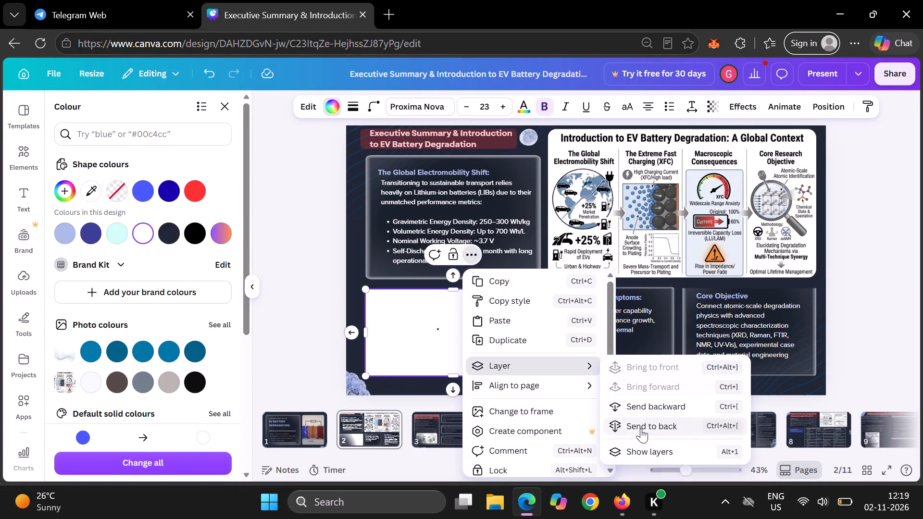
{"action": "left_click", "coordinate": [649, 403]}
{"action": "left_click", "coordinate": [649, 403]}
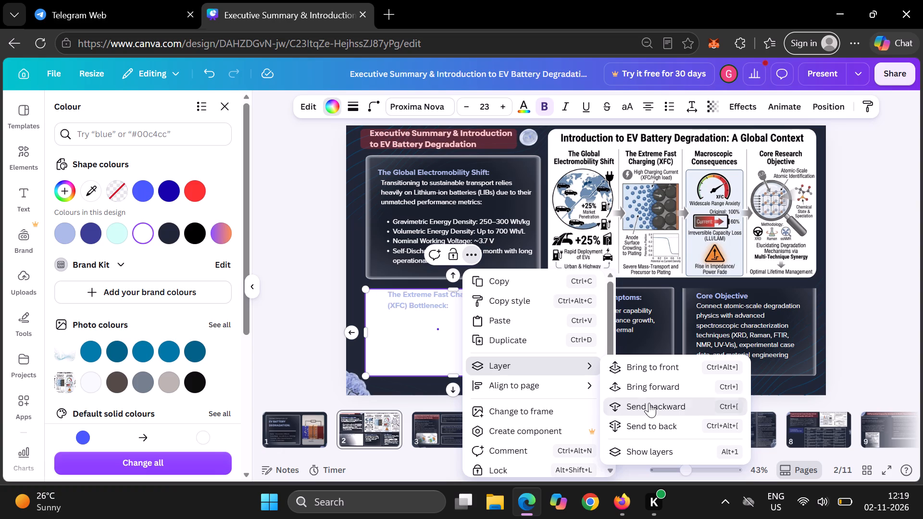
{"action": "triple_click", "coordinate": [649, 403]}
{"action": "triple_click", "coordinate": [649, 403]}
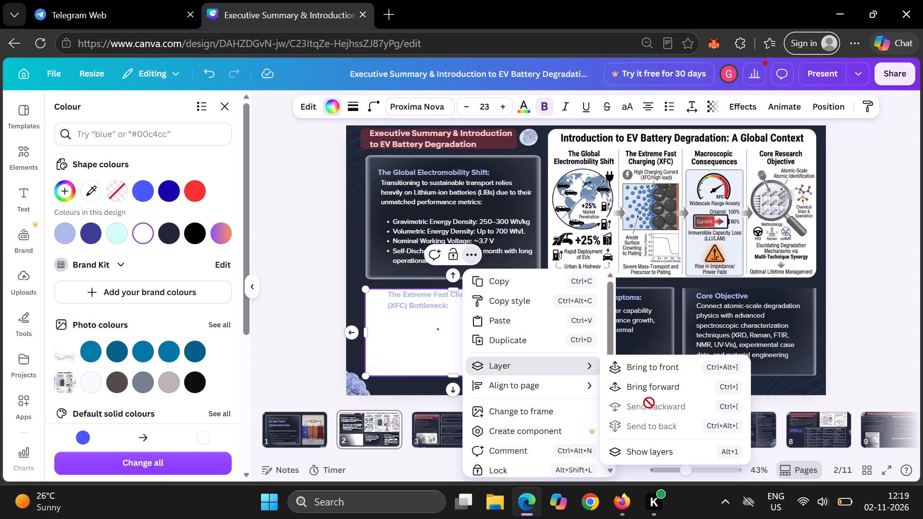
{"action": "left_click", "coordinate": [649, 403]}
{"action": "left_click", "coordinate": [645, 451]}
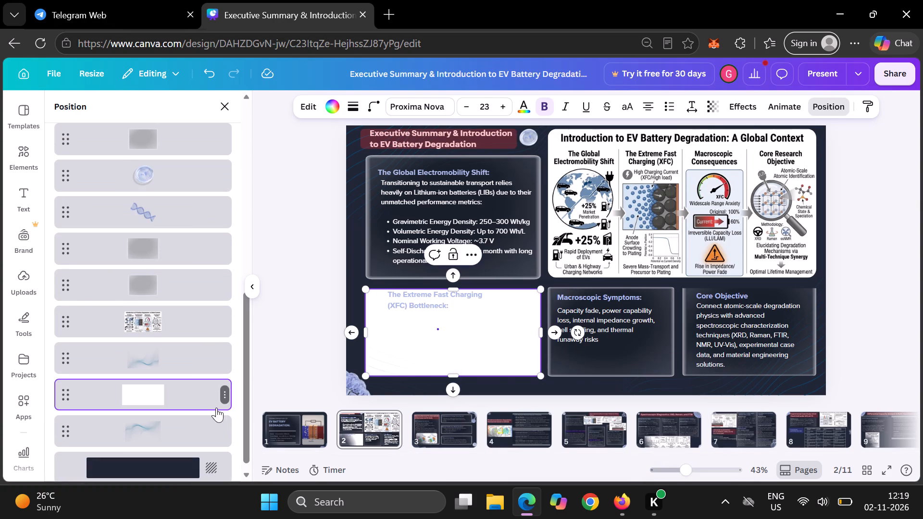
{"action": "left_click_drag", "start_coordinate": [200, 394], "coordinate": [202, 465]}
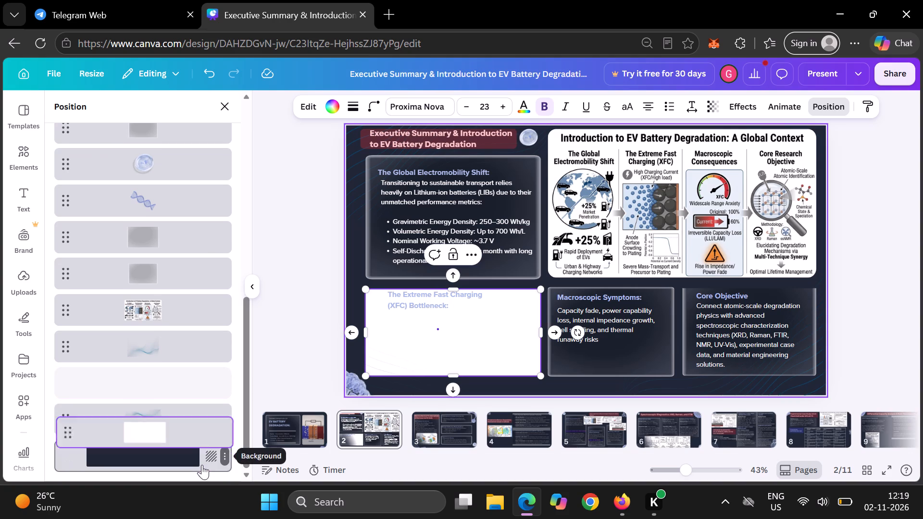
{"action": "left_click", "coordinate": [289, 313]}
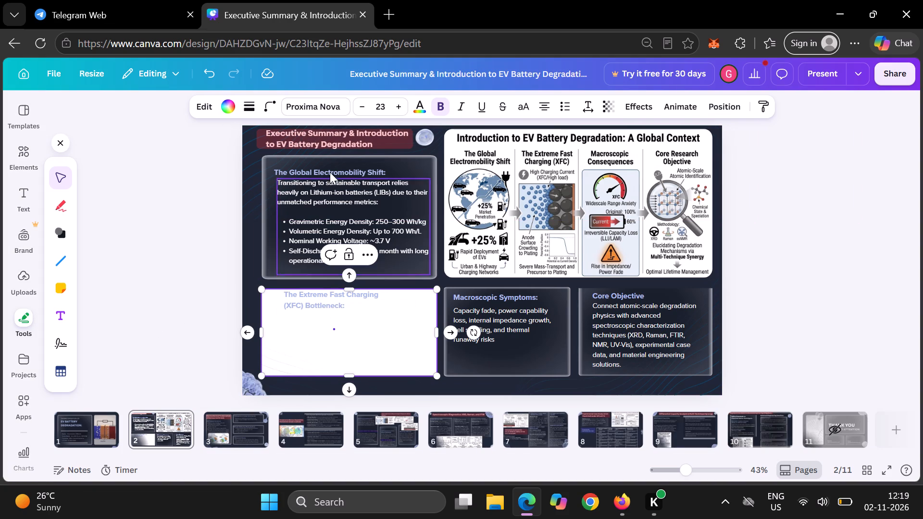
Set the white rectangle's corner rounding to 28, keeping four sides.
{"action": "left_click", "coordinate": [274, 107]}
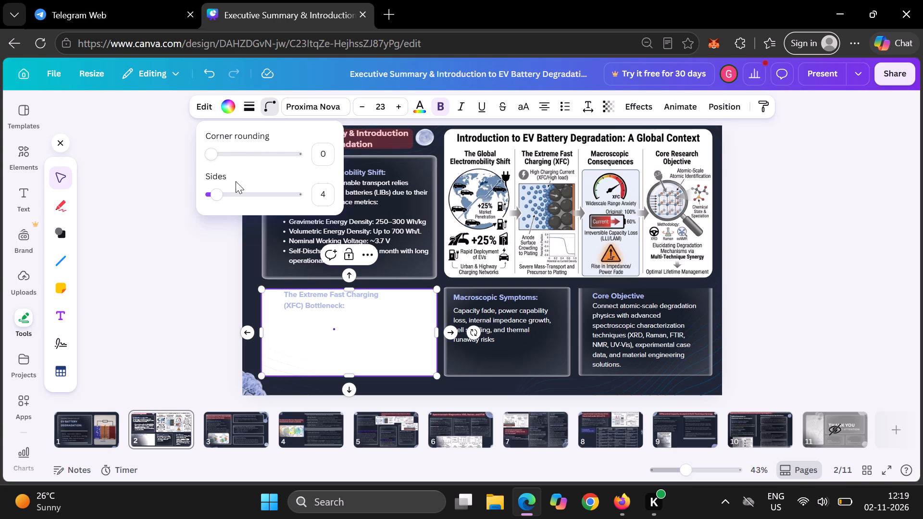
{"action": "left_click", "coordinate": [216, 198]}
{"action": "left_click_drag", "start_coordinate": [212, 158], "coordinate": [216, 156]}
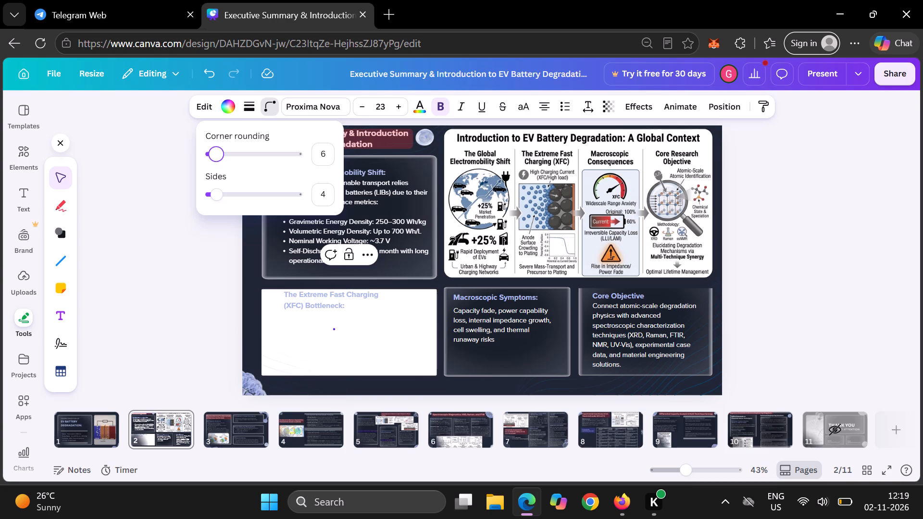
{"action": "left_click_drag", "start_coordinate": [216, 156], "coordinate": [247, 152]}
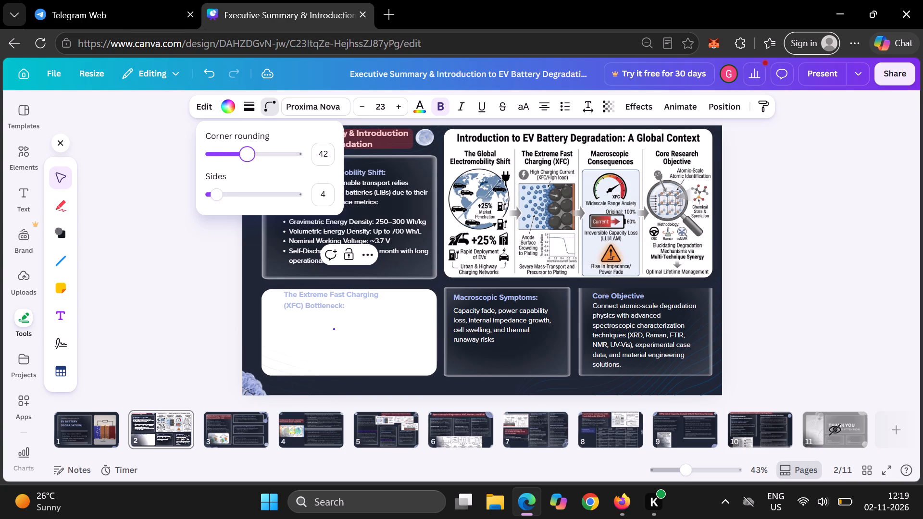
{"action": "left_click_drag", "start_coordinate": [247, 152], "coordinate": [235, 155]}
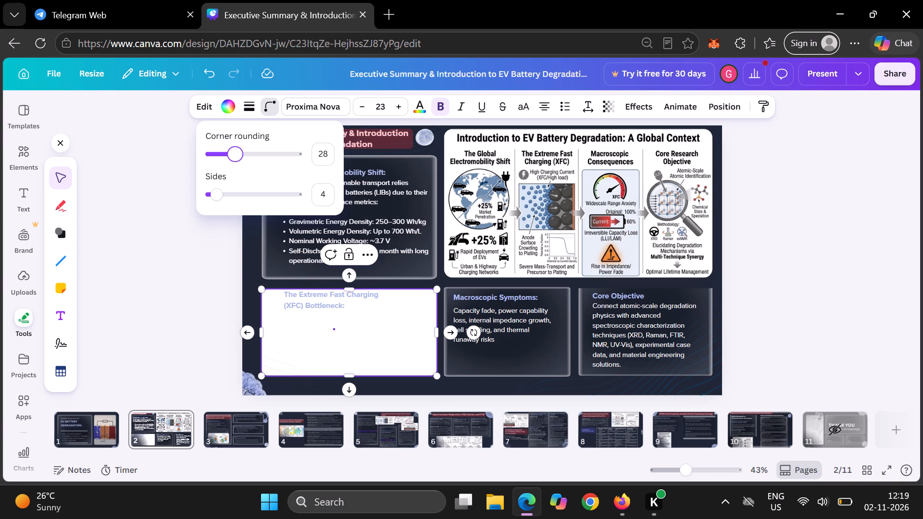
{"action": "left_click", "coordinate": [183, 299]}
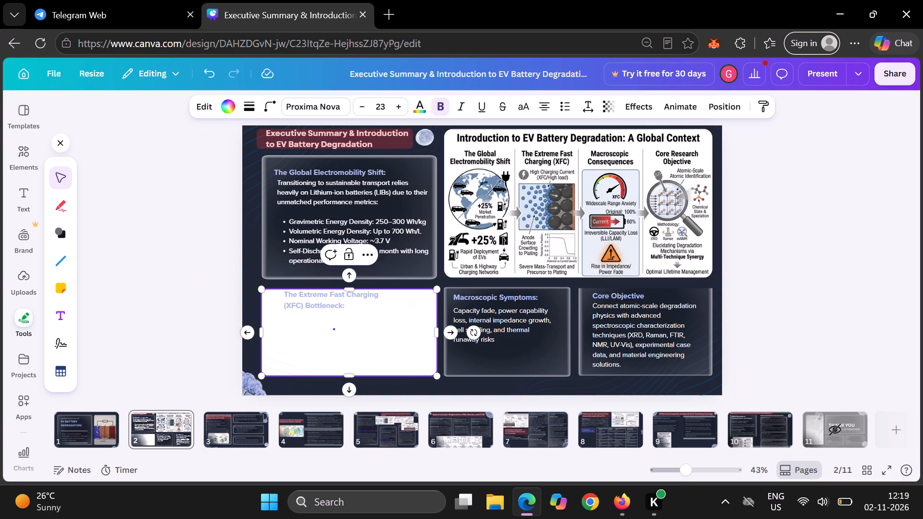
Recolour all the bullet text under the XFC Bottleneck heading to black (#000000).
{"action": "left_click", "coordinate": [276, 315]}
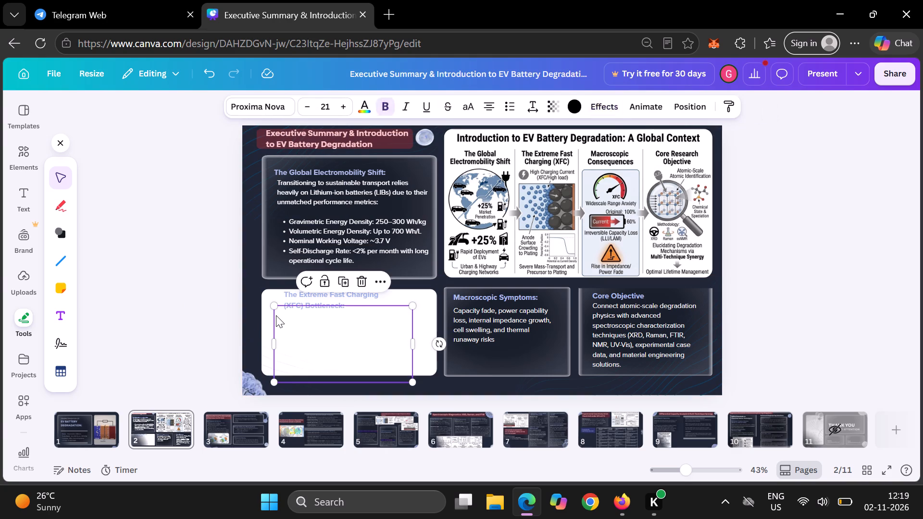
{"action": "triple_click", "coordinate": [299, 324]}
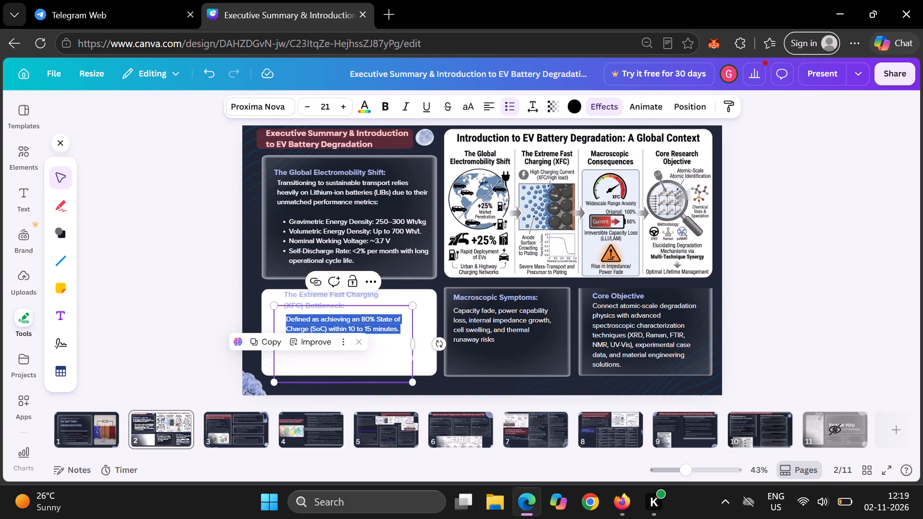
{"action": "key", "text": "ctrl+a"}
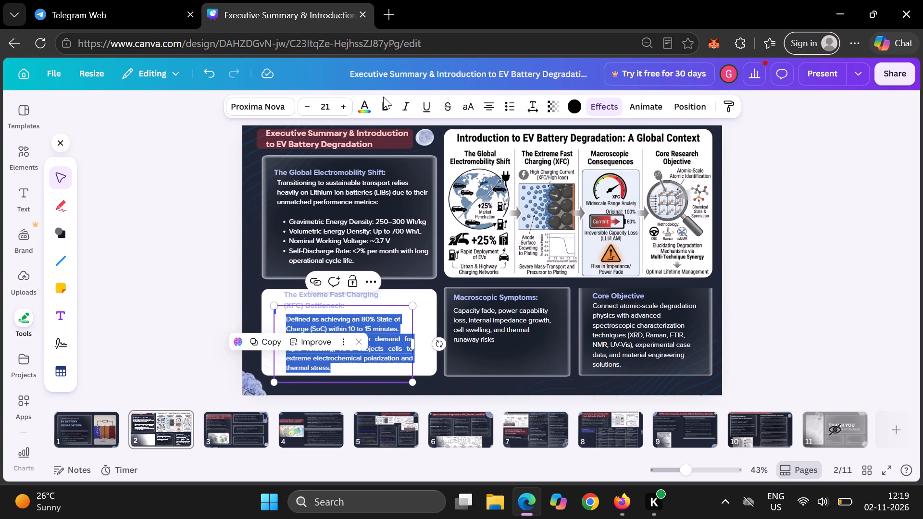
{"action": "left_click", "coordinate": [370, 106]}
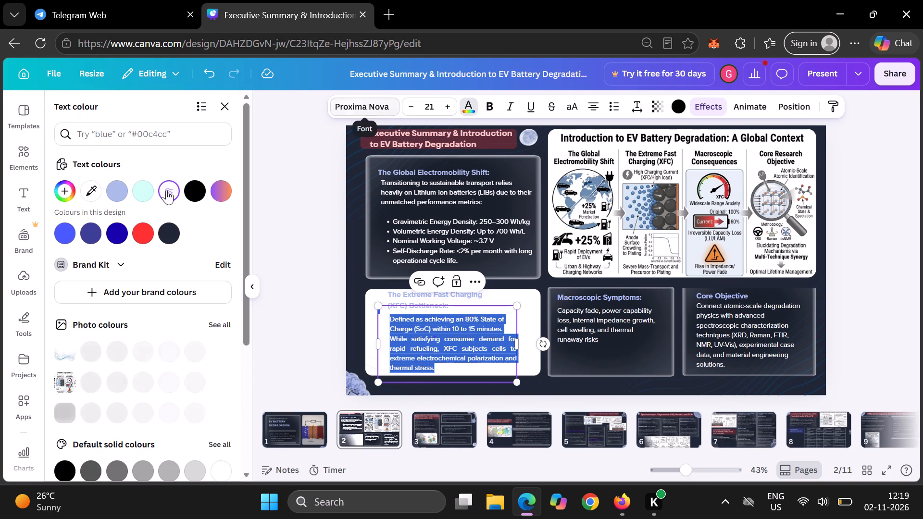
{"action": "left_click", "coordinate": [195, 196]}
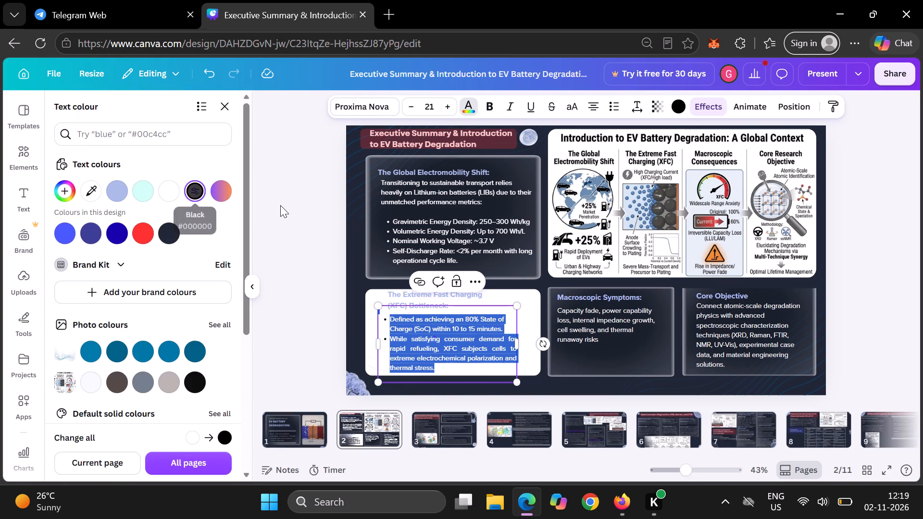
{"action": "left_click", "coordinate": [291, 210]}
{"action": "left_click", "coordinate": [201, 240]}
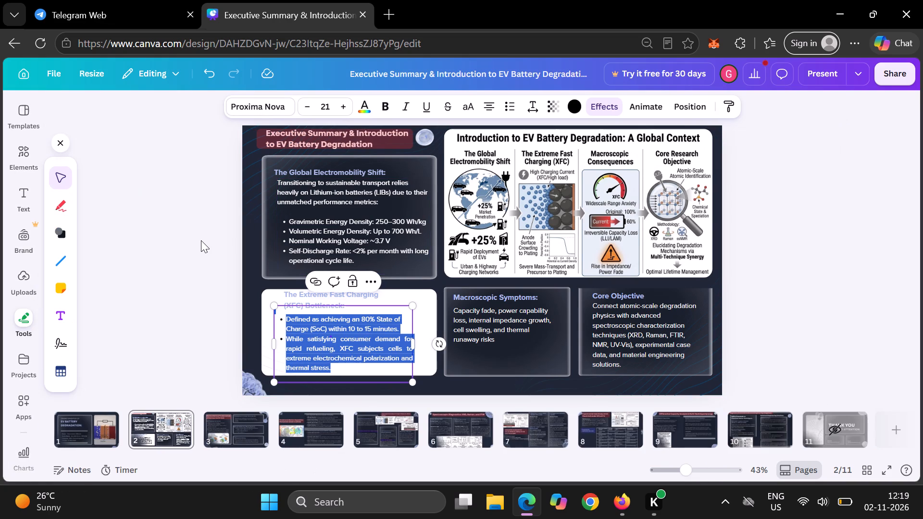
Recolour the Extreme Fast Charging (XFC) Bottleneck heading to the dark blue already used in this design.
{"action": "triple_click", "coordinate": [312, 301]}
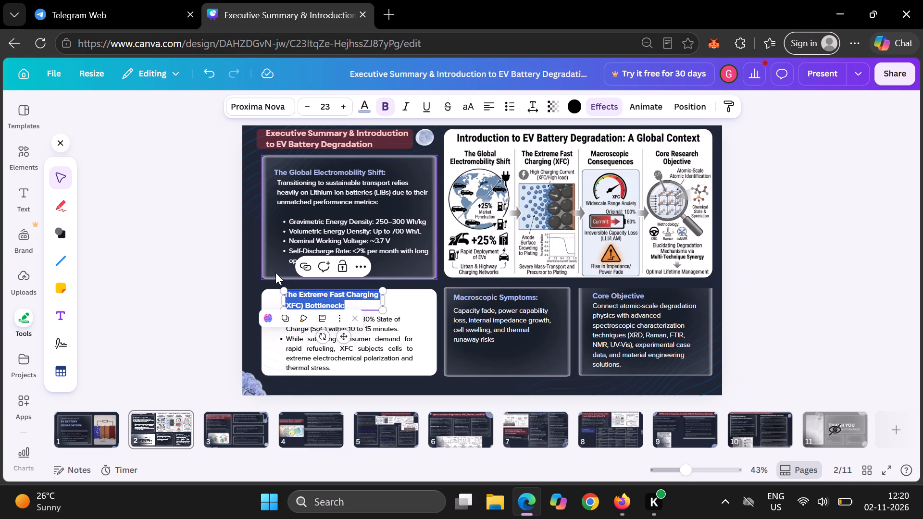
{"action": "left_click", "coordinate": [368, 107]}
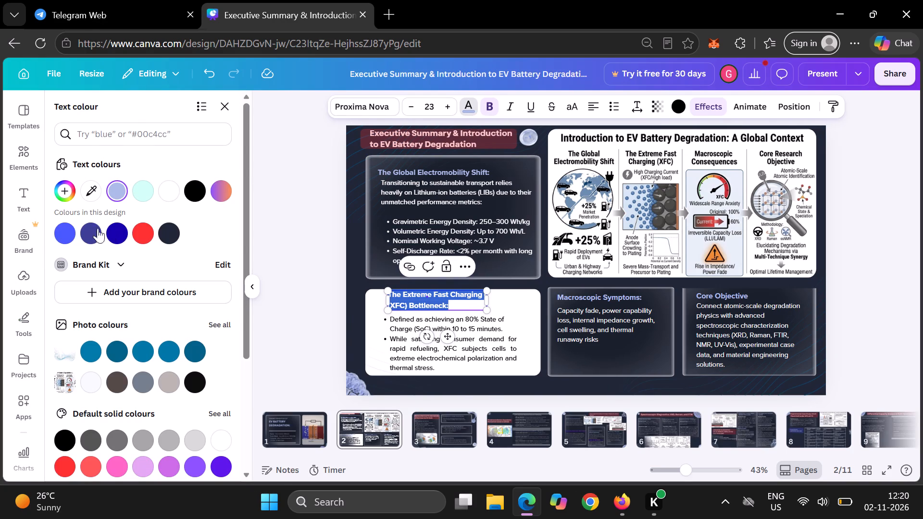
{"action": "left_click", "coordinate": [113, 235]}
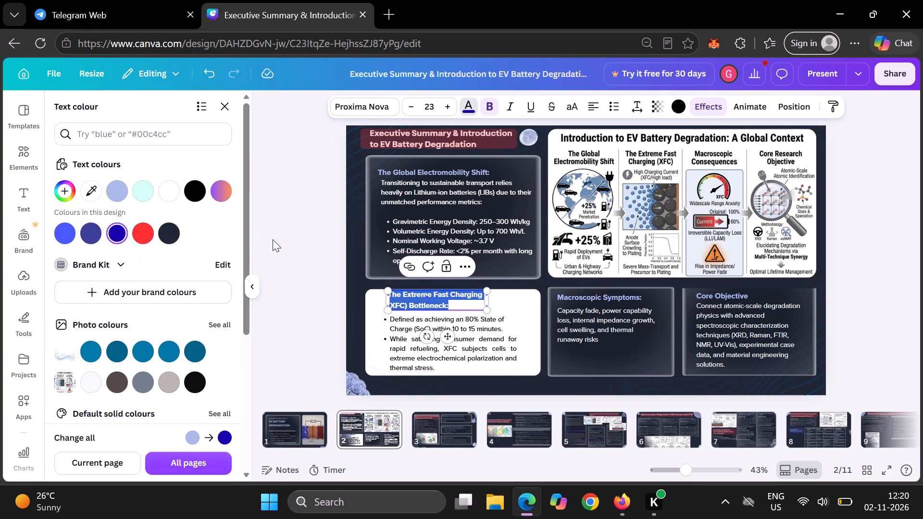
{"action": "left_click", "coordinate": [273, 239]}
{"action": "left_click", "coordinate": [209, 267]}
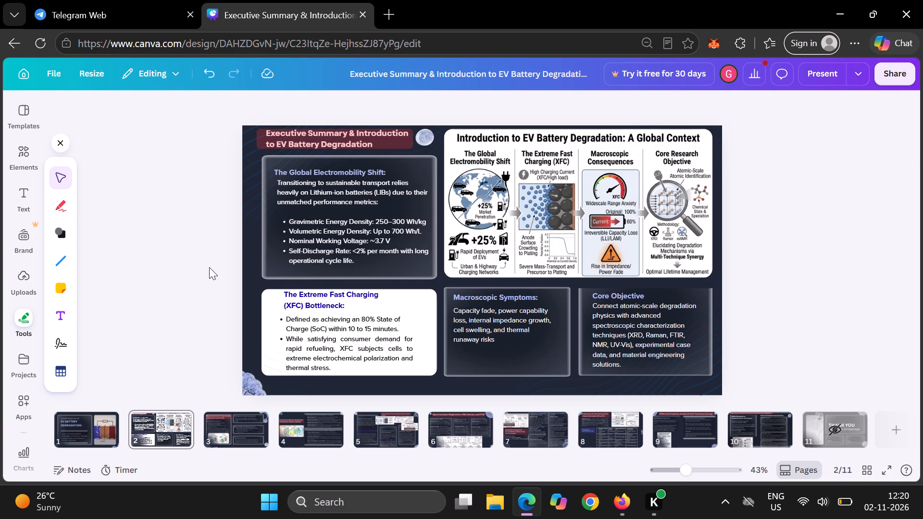
Undo the text recolouring and all the white rectangle's edits until the rectangle is gone from behind the XFC Bottleneck text.
{"action": "left_click", "coordinate": [272, 311]}
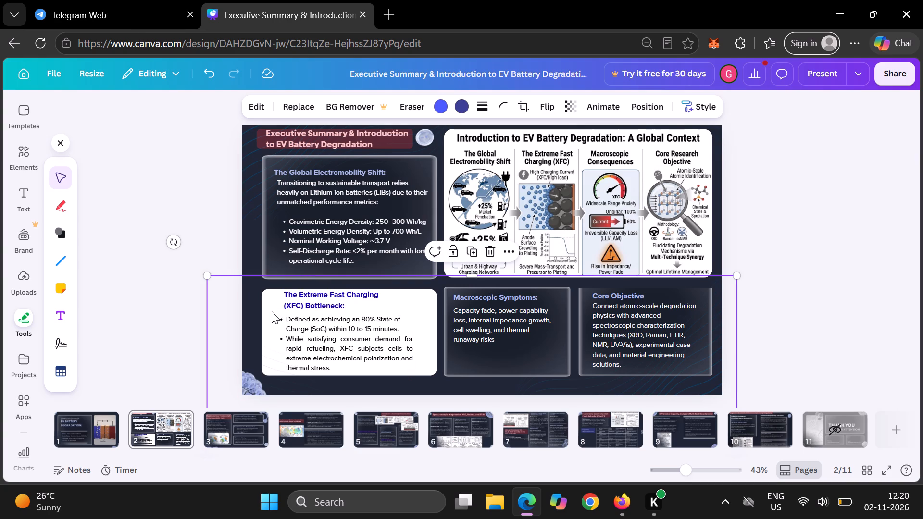
{"action": "key", "text": "ctrl+z"}
{"action": "key", "text": "ctrl+z"}
{"action": "key", "text": "ctrl+z"}
{"action": "key", "text": "ctrl+z"}
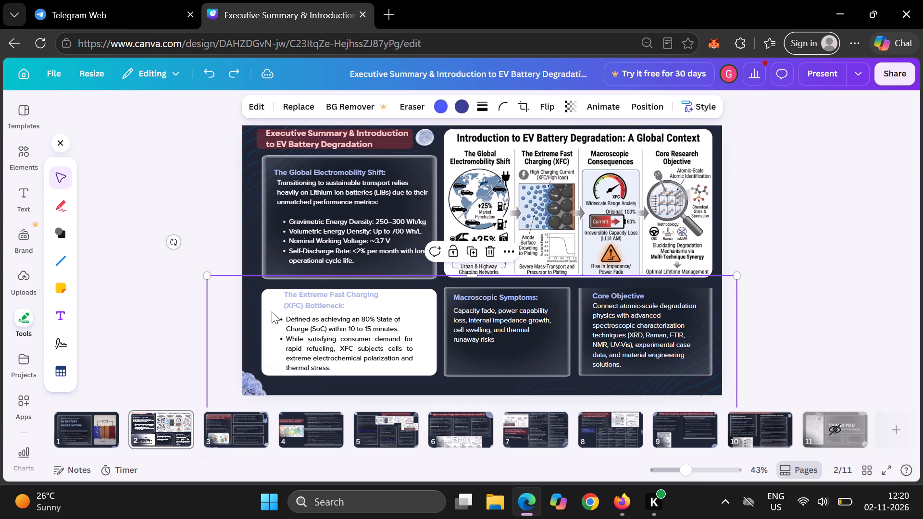
{"action": "key", "text": "ctrl+z"}
{"action": "key", "text": "ctrl+z"}
{"action": "key", "text": "ctrl+z"}
{"action": "key", "text": "ctrl+z"}
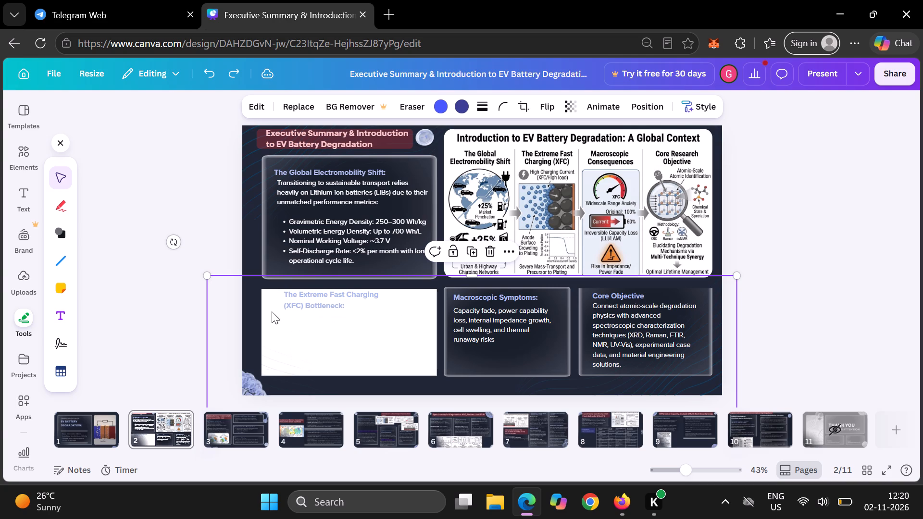
{"action": "key", "text": "ctrl+z"}
{"action": "key", "text": "ctrl+z"}
{"action": "key", "text": "ctrl+z"}
{"action": "key", "text": "ctrl+z"}
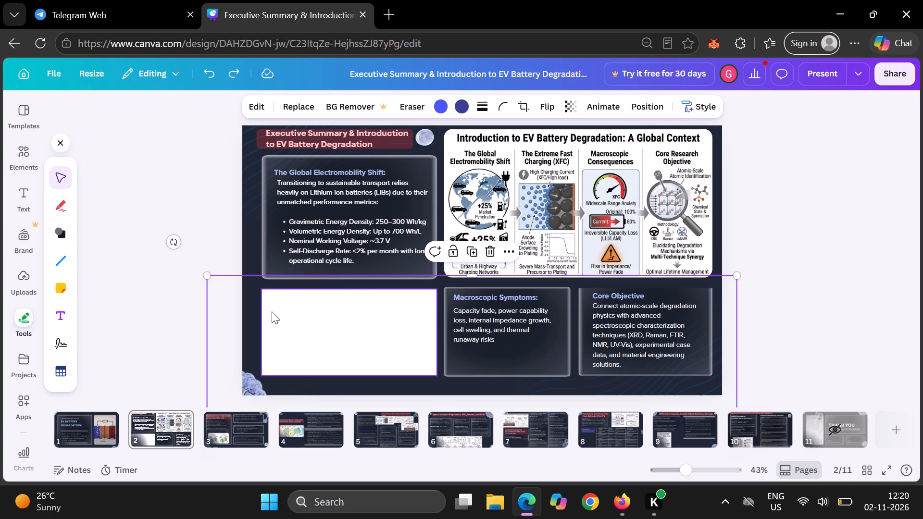
{"action": "key", "text": "ctrl+z"}
{"action": "key", "text": "ctrl+z"}
{"action": "key", "text": "ctrl+z"}
{"action": "key", "text": "ctrl+z"}
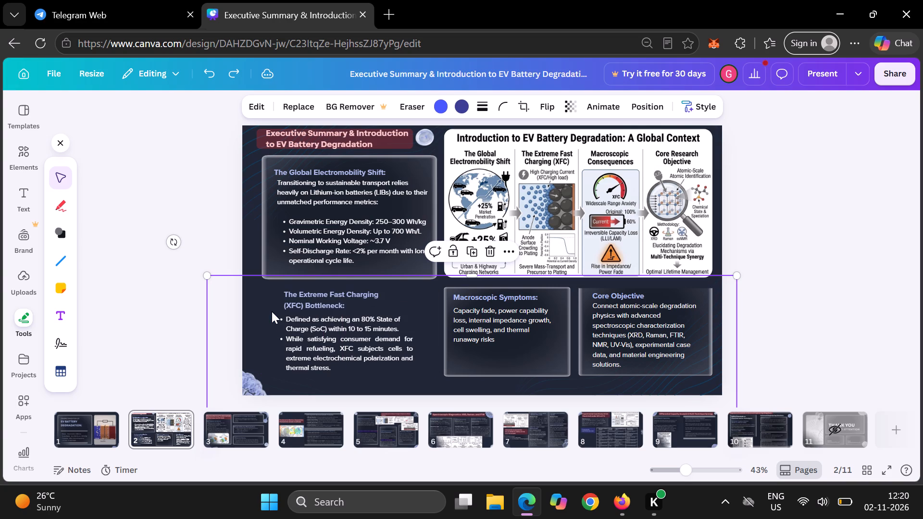
Keep undoing the earlier frame and text edits until the XFC Bottleneck box has its original glossy frame level with the neighbouring boxes.
{"action": "key", "text": "ctrl+z"}
{"action": "key", "text": "ctrl+z"}
{"action": "key", "text": "ctrl+z"}
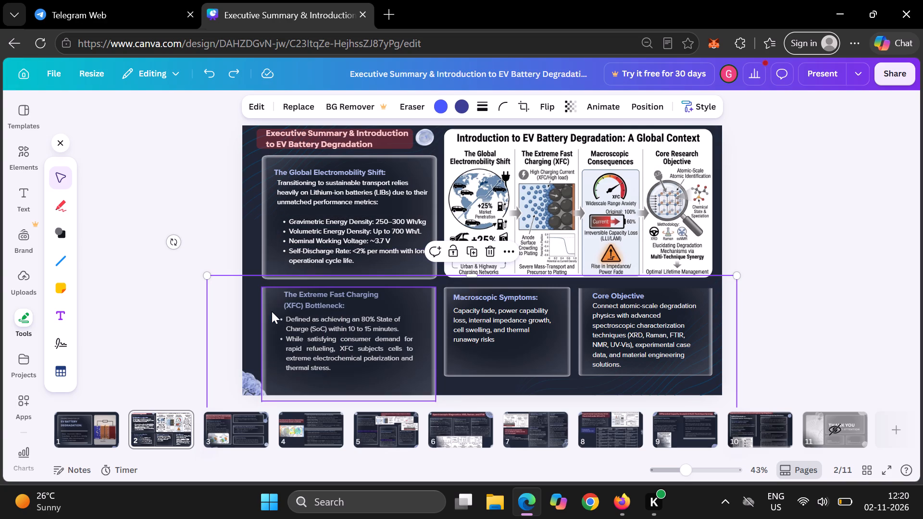
{"action": "key", "text": "ctrl+z"}
{"action": "key", "text": "ctrl+z"}
{"action": "key", "text": "ctrl+z"}
{"action": "key", "text": "ctrl+z"}
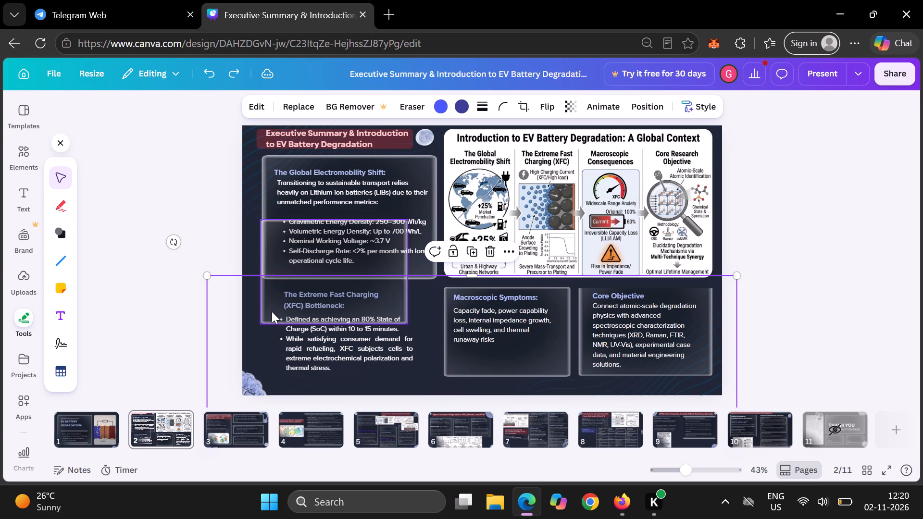
{"action": "key", "text": "ctrl+z"}
{"action": "key", "text": "ctrl+z"}
{"action": "key", "text": "ctrl+z"}
{"action": "key", "text": "ctrl+z"}
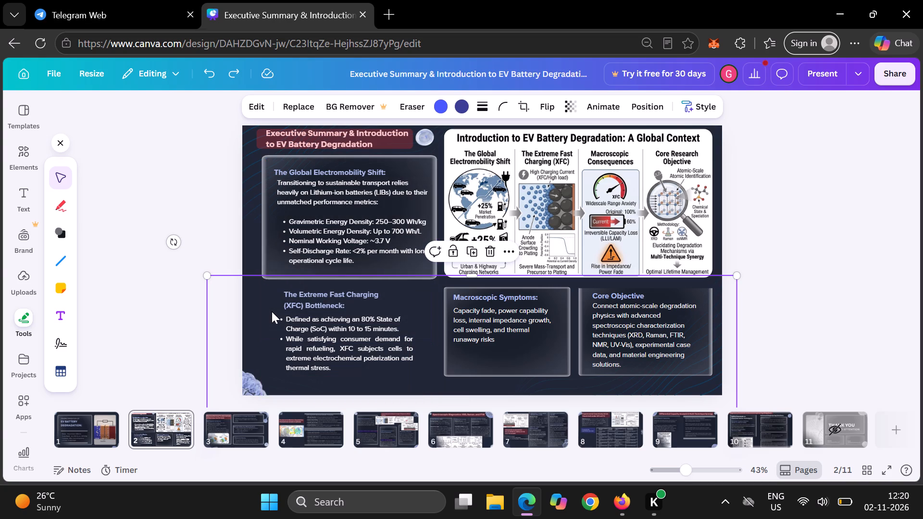
{"action": "key", "text": "ctrl+z"}
{"action": "key", "text": "ctrl+z"}
{"action": "key", "text": "ctrl+z"}
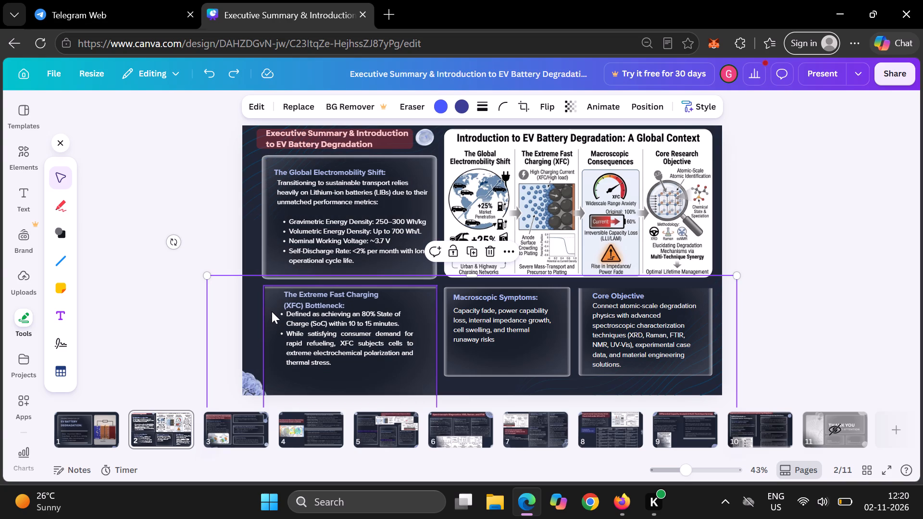
{"action": "key", "text": "ctrl+z"}
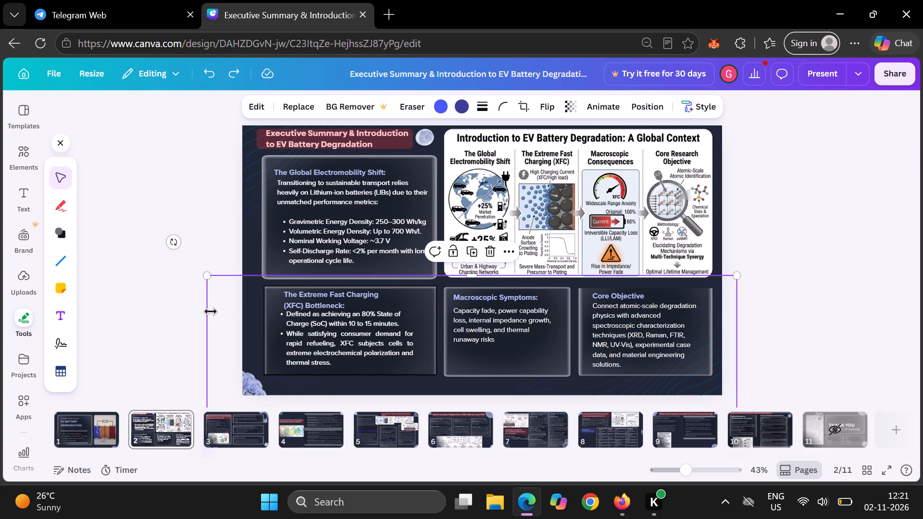
{"action": "key", "text": "ctrl+z"}
{"action": "key", "text": "ctrl+z"}
{"action": "key", "text": "ctrl+z"}
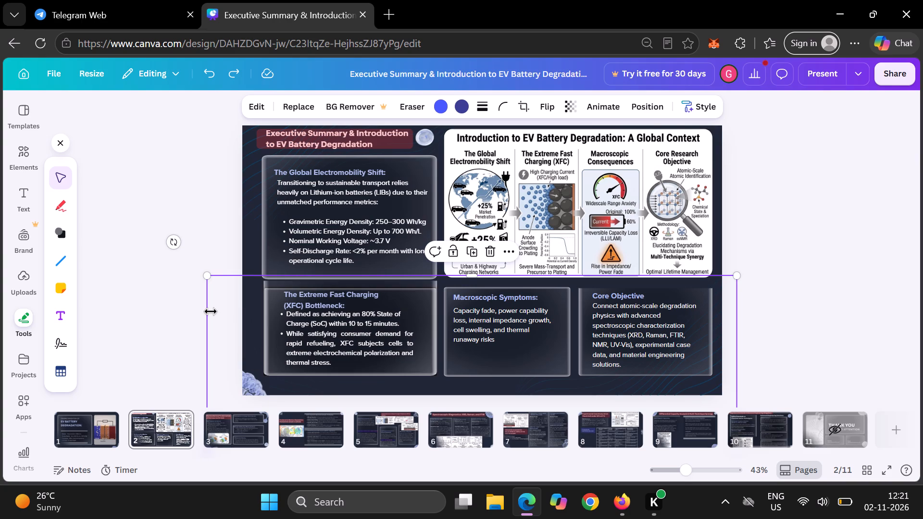
{"action": "key", "text": "ctrl+z"}
{"action": "left_click", "coordinate": [168, 319]}
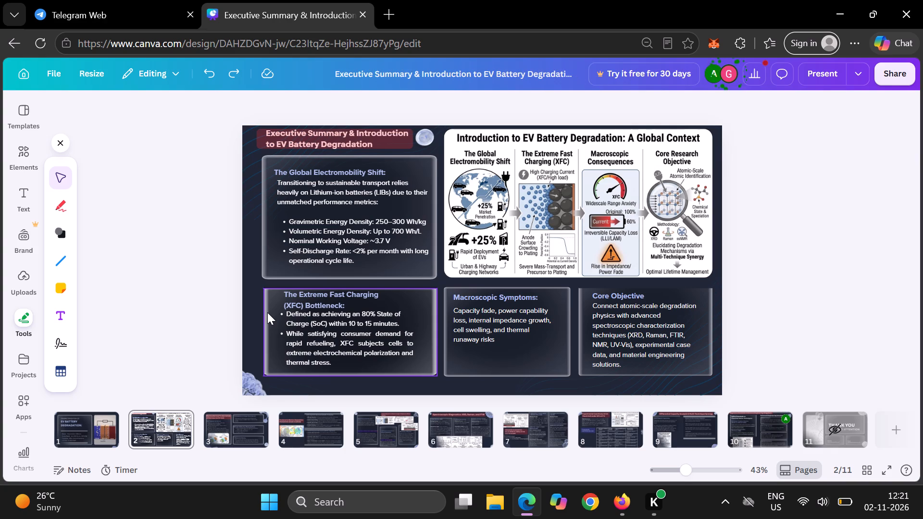
Crop the infographic image from its top edge, cutting off its title line, down to about the Electromobility box's top edge.
{"action": "left_click", "coordinate": [195, 319]}
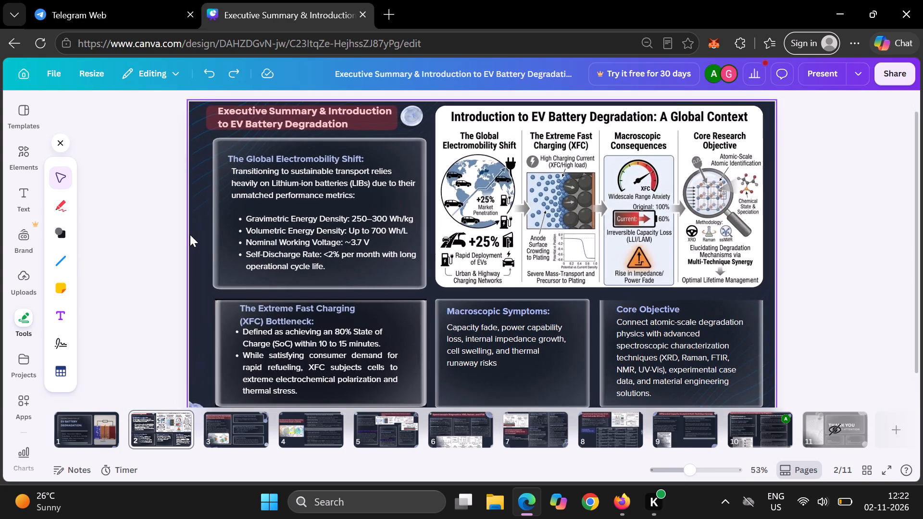
{"action": "scroll", "coordinate": [190, 235], "scroll_direction": "down", "scroll_amount": 1}
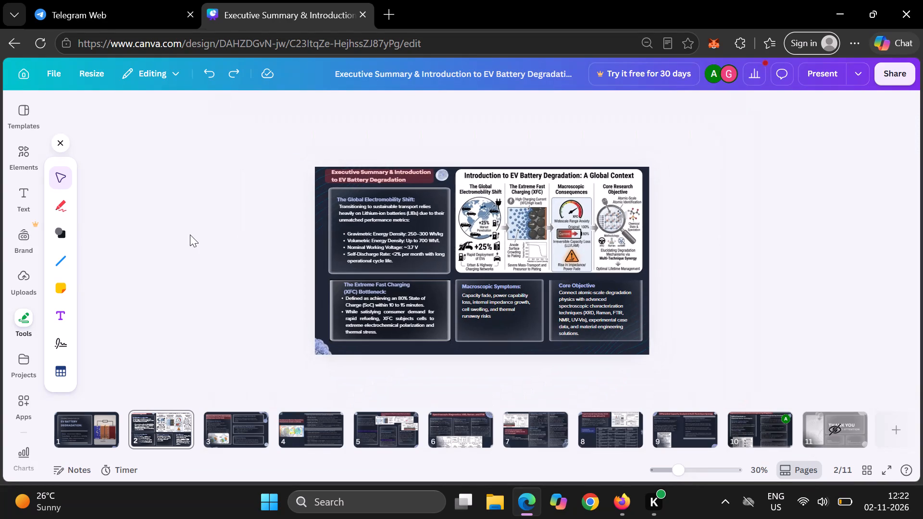
{"action": "left_click", "coordinate": [174, 244]}
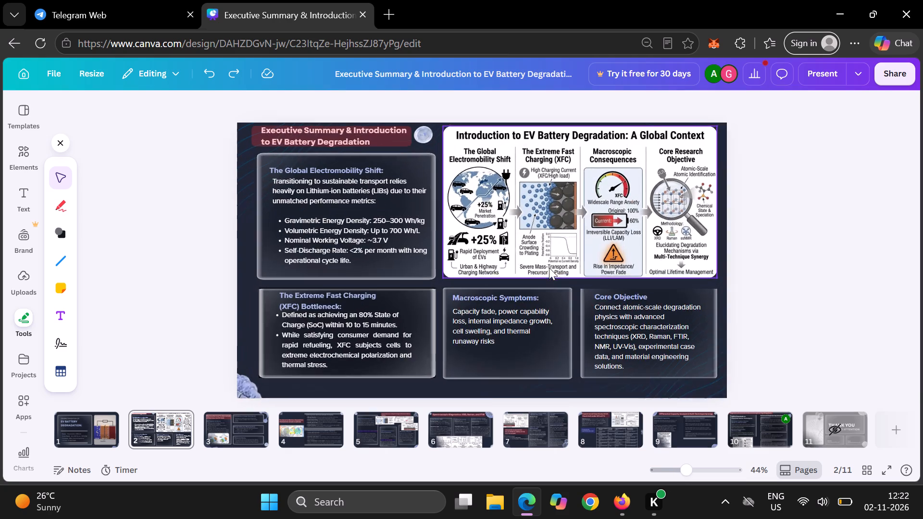
{"action": "left_click", "coordinate": [549, 268]}
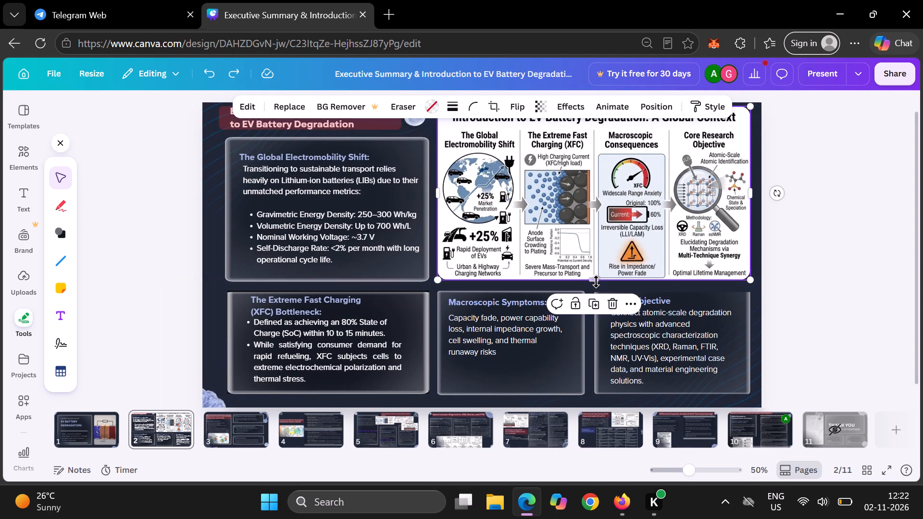
{"action": "left_click", "coordinate": [595, 281]}
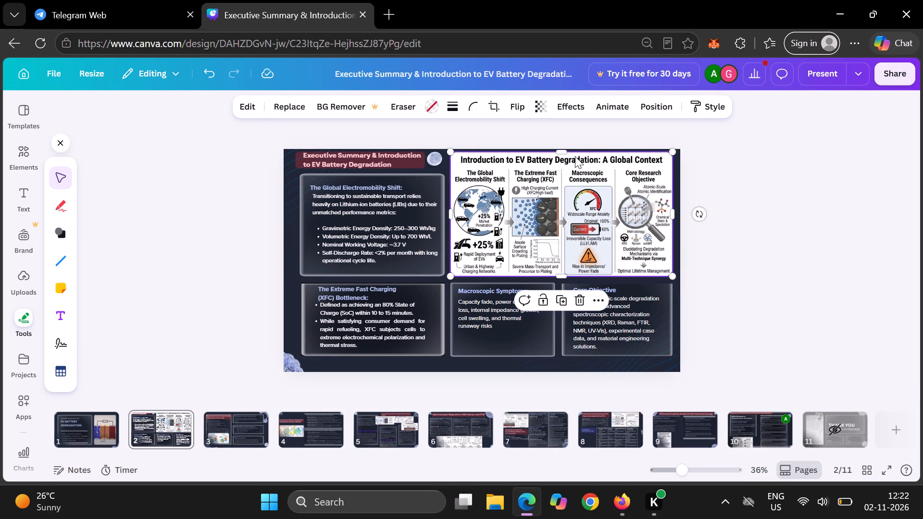
{"action": "left_click_drag", "start_coordinate": [567, 154], "coordinate": [567, 158]}
{"action": "left_click_drag", "start_coordinate": [567, 158], "coordinate": [567, 173]}
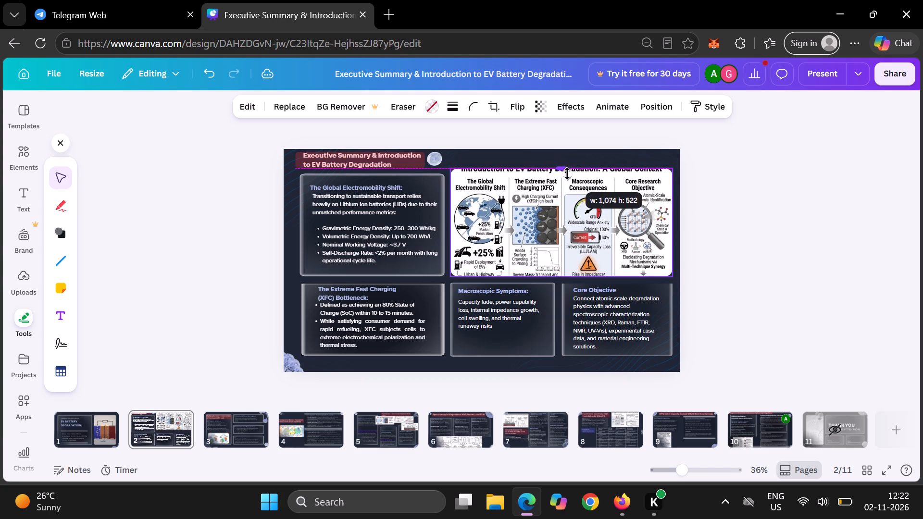
{"action": "left_click_drag", "start_coordinate": [567, 173], "coordinate": [568, 176]}
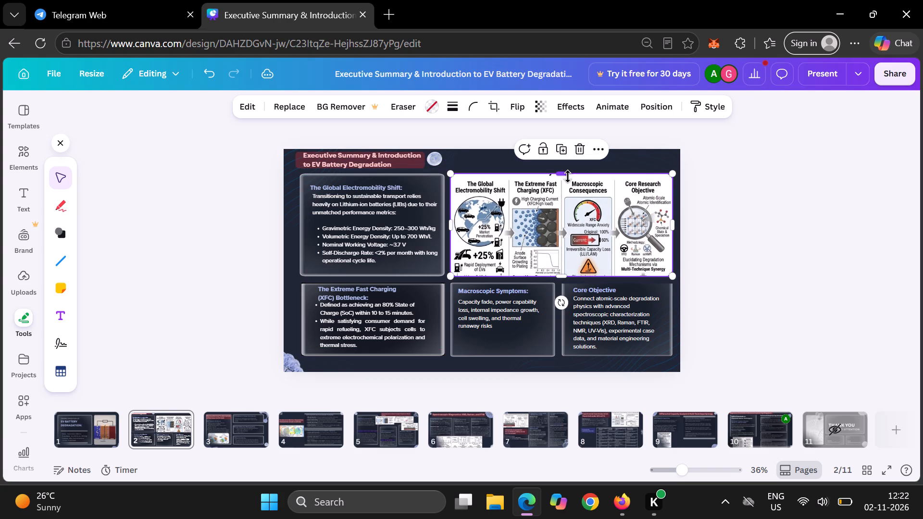
{"action": "left_click", "coordinate": [730, 195]}
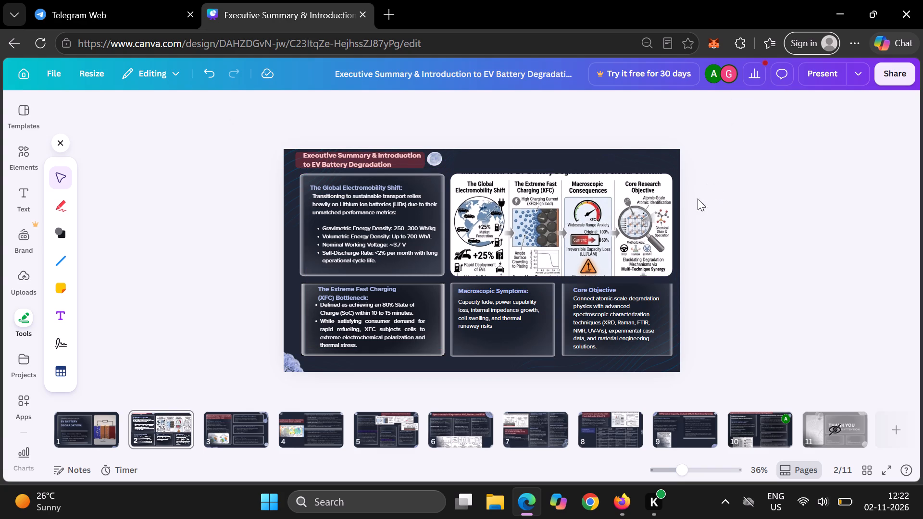
{"action": "left_click", "coordinate": [594, 204]}
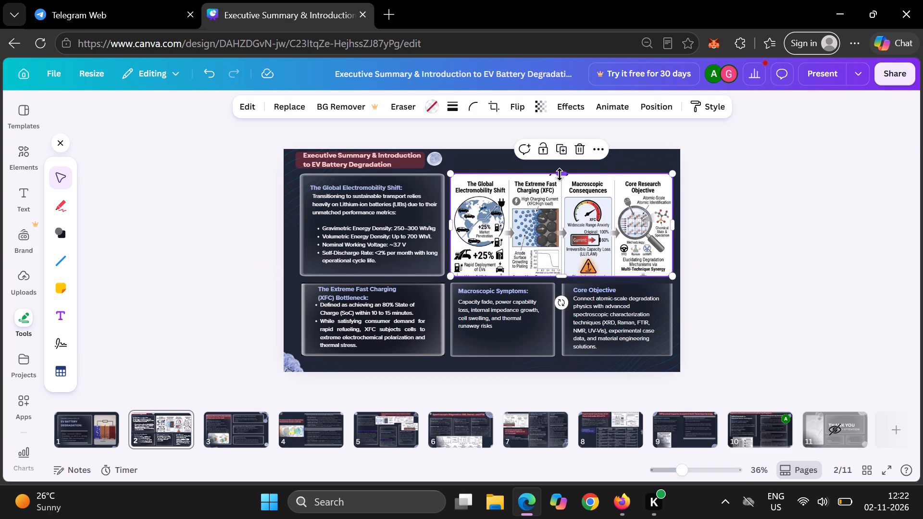
{"action": "left_click_drag", "start_coordinate": [560, 174], "coordinate": [560, 179]}
{"action": "left_click", "coordinate": [713, 186]}
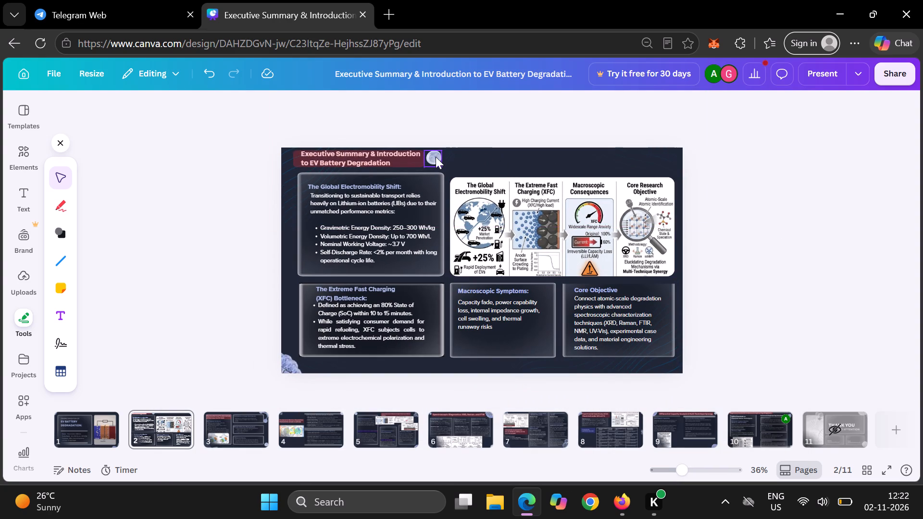
Nudge the cropped infographic upward until its top edge is level with the Global Electromobility Shift box.
{"action": "left_click", "coordinate": [531, 198]}
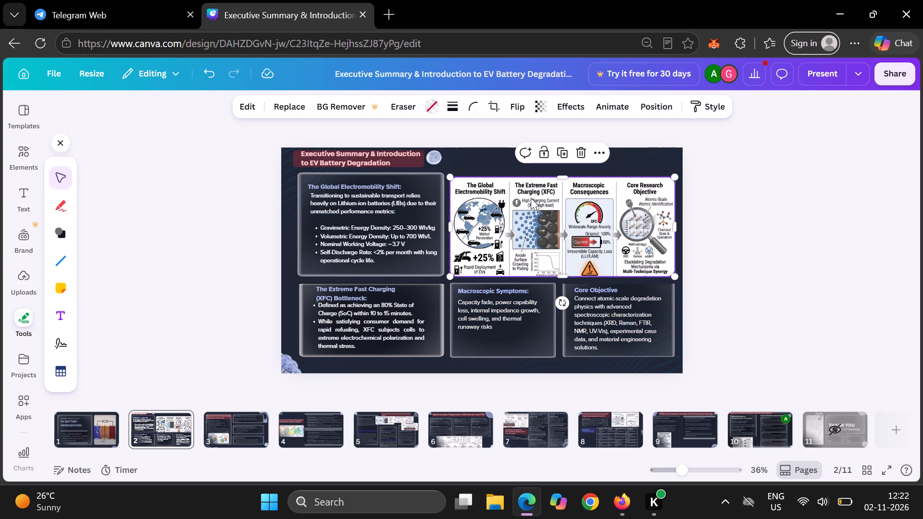
{"action": "key", "text": "shift+Up"}
{"action": "key", "text": "shift+Up"}
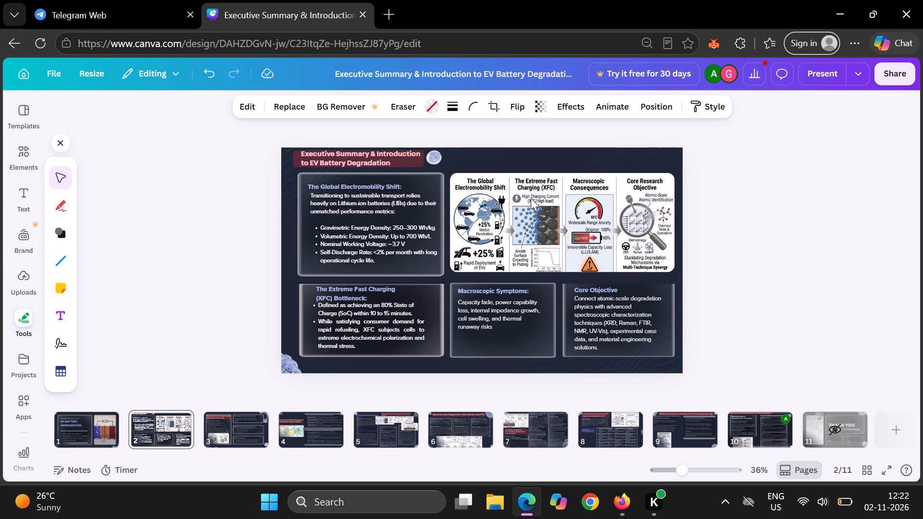
{"action": "key", "text": "shift+Up"}
{"action": "key", "text": "shift+Up"}
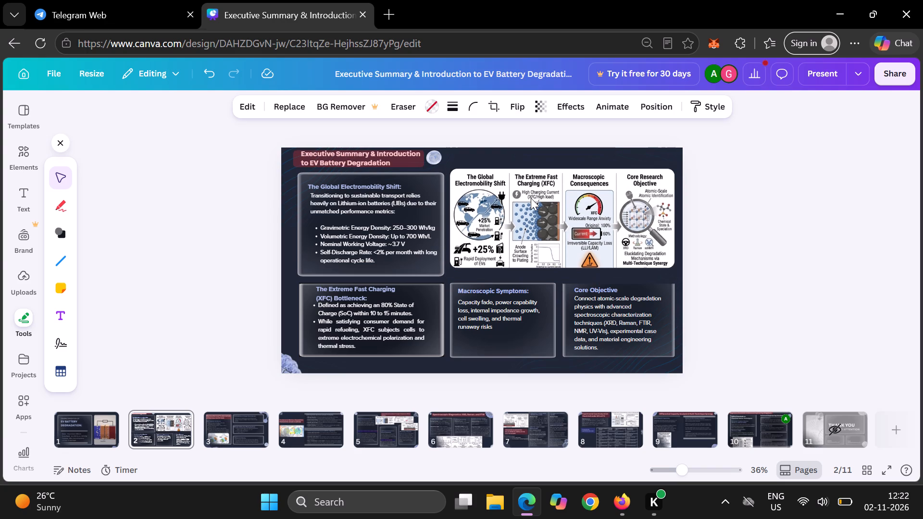
{"action": "key", "text": "shift+Down"}
{"action": "key", "text": "shift+Down"}
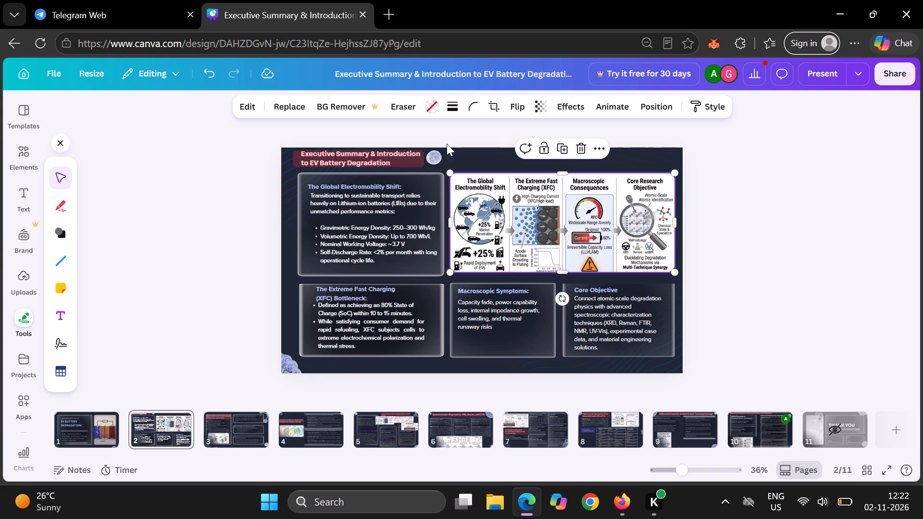
Move the small moon image from beside the title to the slide's upper-right corner, above the infographic.
{"action": "left_click", "coordinate": [434, 166]}
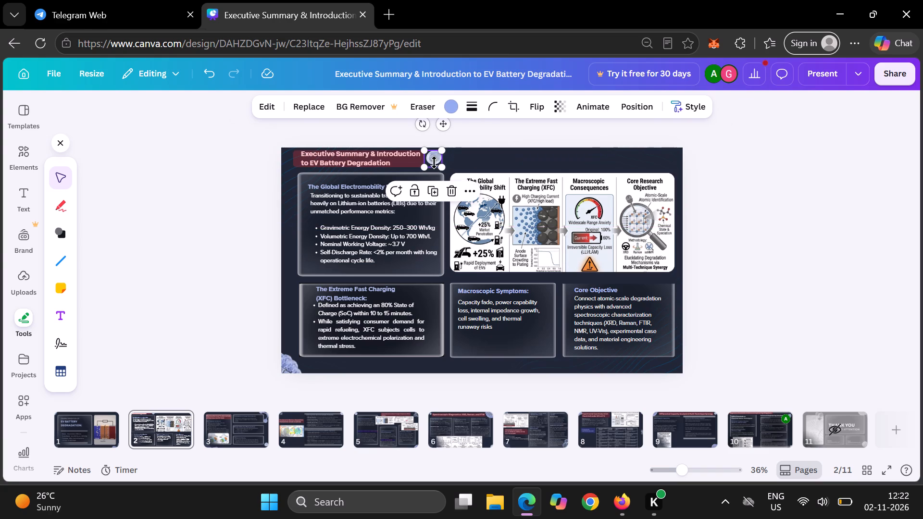
{"action": "left_click_drag", "start_coordinate": [434, 159], "coordinate": [467, 160]}
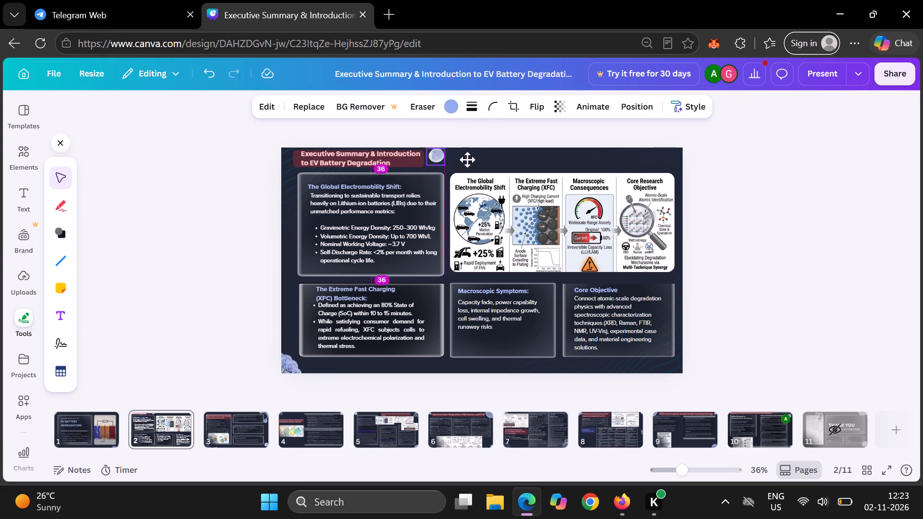
{"action": "left_click_drag", "start_coordinate": [467, 160], "coordinate": [666, 158]}
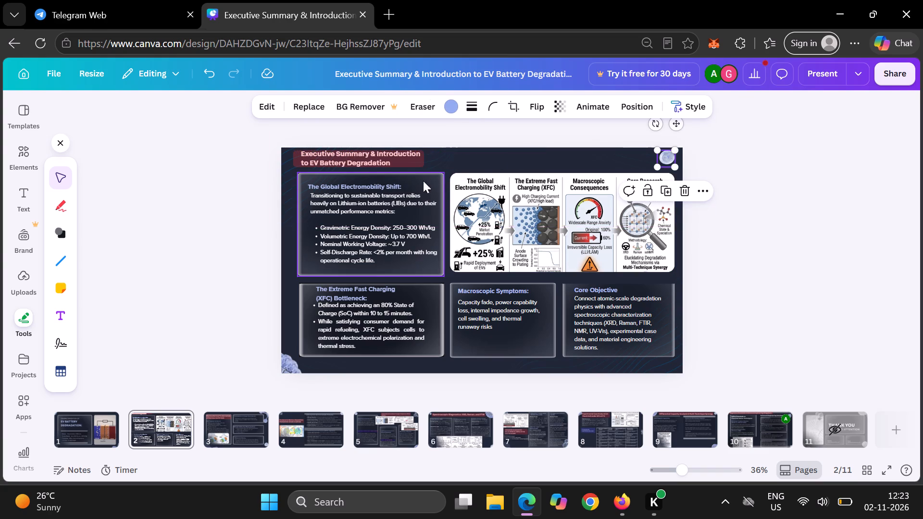
Widen the red title banner to about 1,388 px, extending it over the infographic and keeping its lower edge just above the boxes.
{"action": "left_click", "coordinate": [400, 159]}
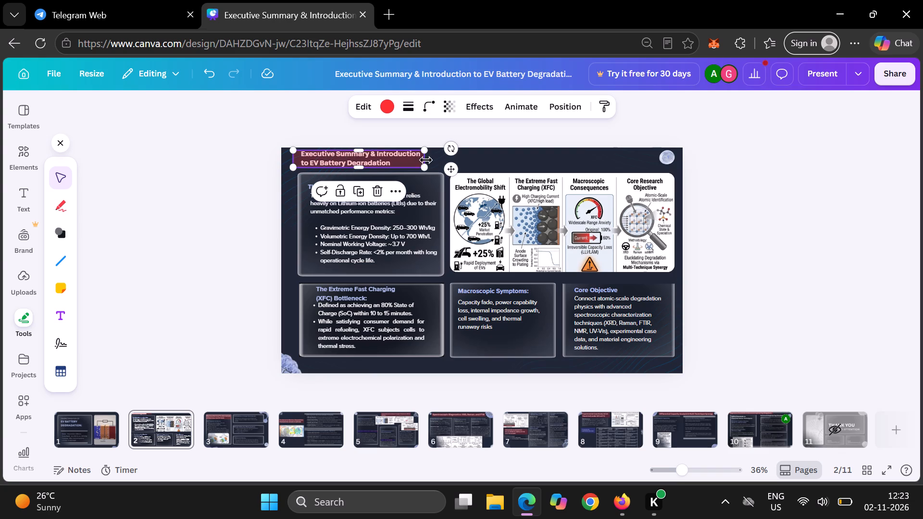
{"action": "left_click_drag", "start_coordinate": [427, 168], "coordinate": [524, 164]}
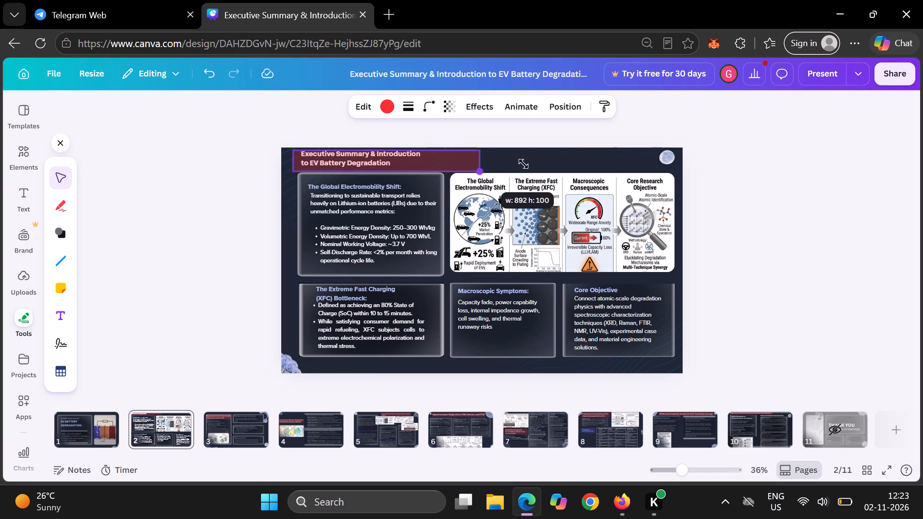
{"action": "left_click_drag", "start_coordinate": [524, 164], "coordinate": [588, 166]}
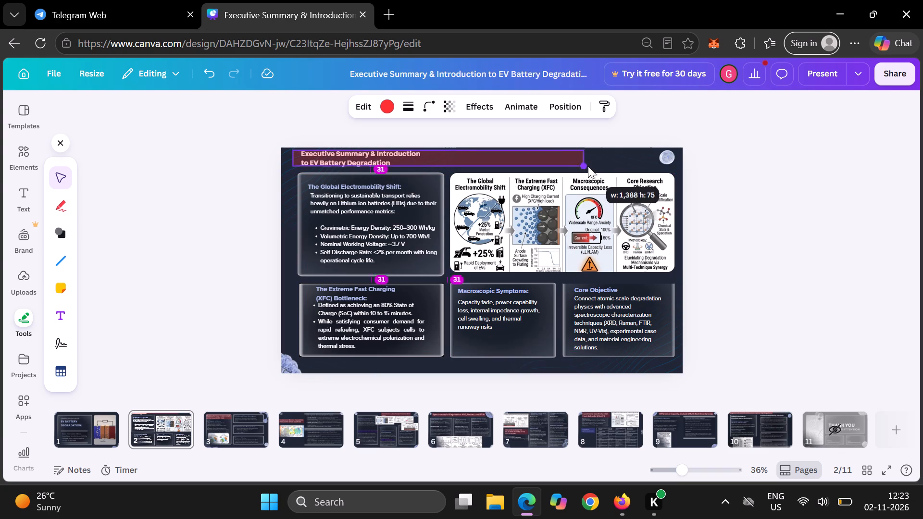
{"action": "left_click_drag", "start_coordinate": [588, 166], "coordinate": [586, 169]}
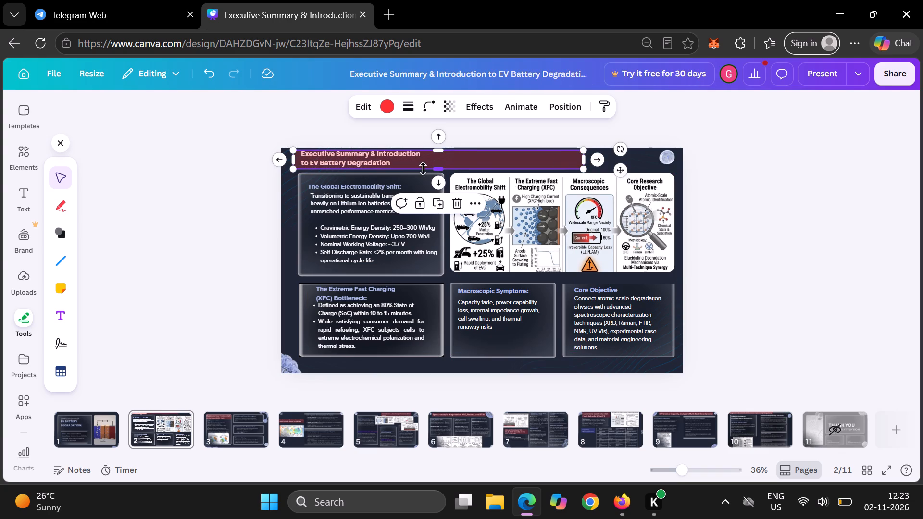
Try to select the Executive Summary & Introduction title text that overlaps the red banner.
{"action": "left_click", "coordinate": [397, 159]}
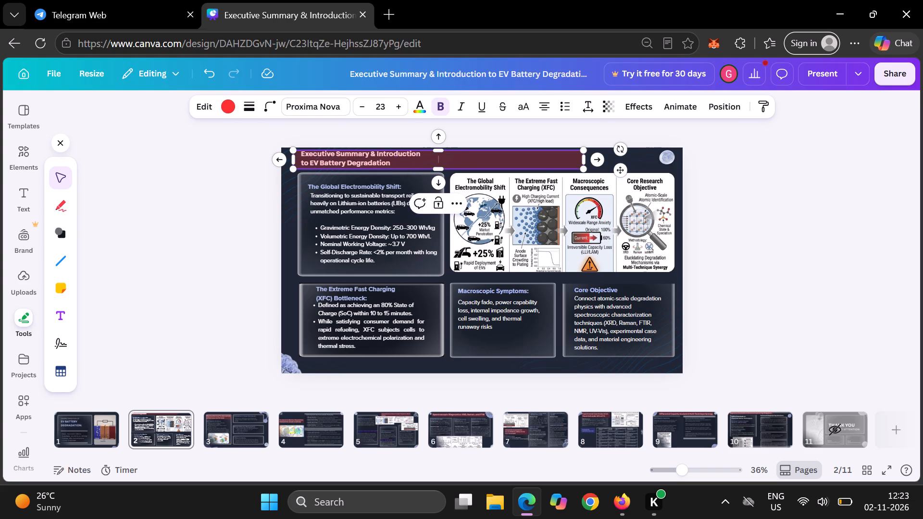
{"action": "left_click", "coordinate": [380, 152]}
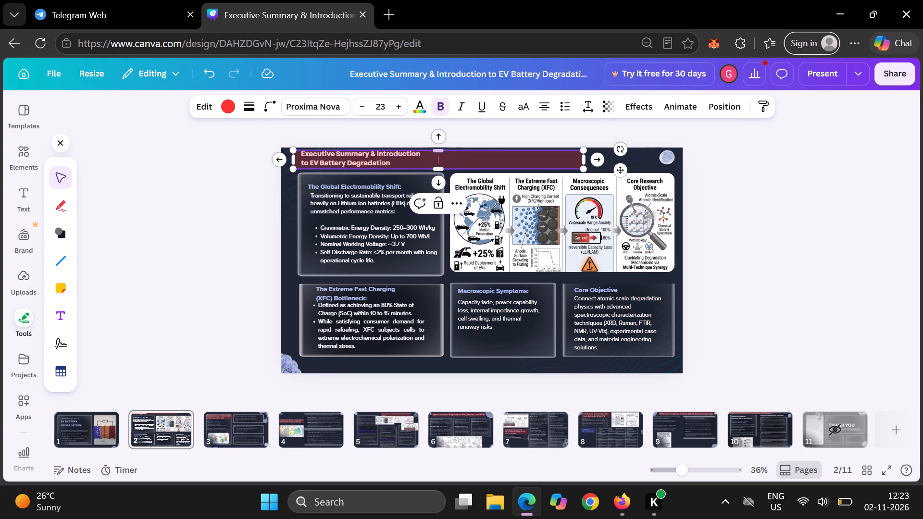
{"action": "left_click", "coordinate": [388, 161]}
{"action": "scroll", "coordinate": [388, 161], "scroll_direction": "up", "scroll_amount": 1}
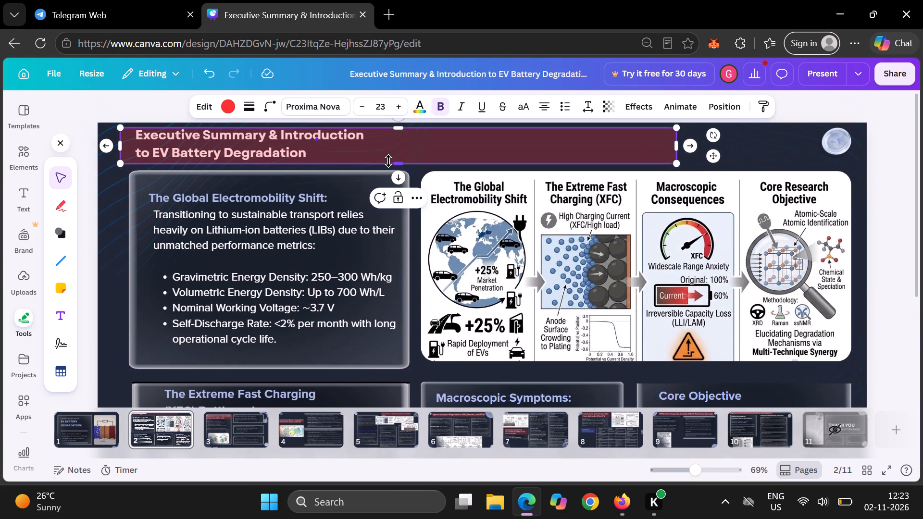
{"action": "left_click", "coordinate": [289, 154]}
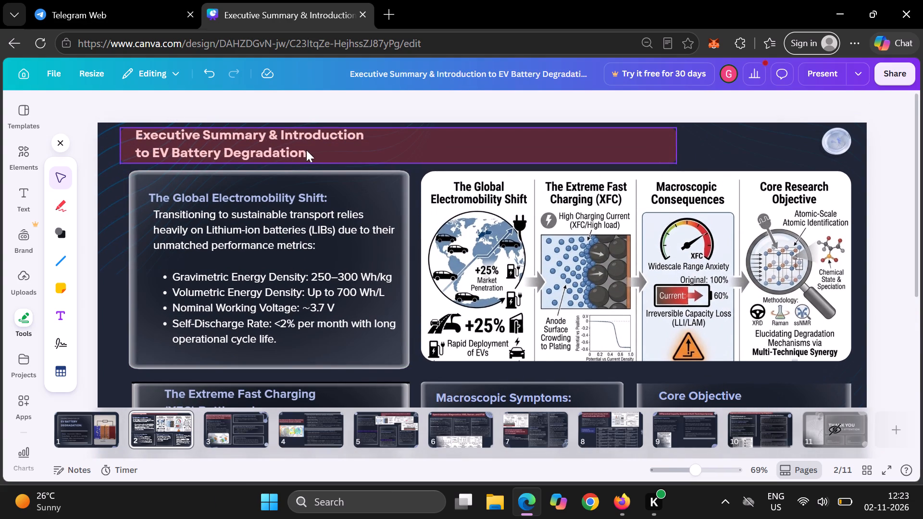
{"action": "left_click", "coordinate": [302, 144]}
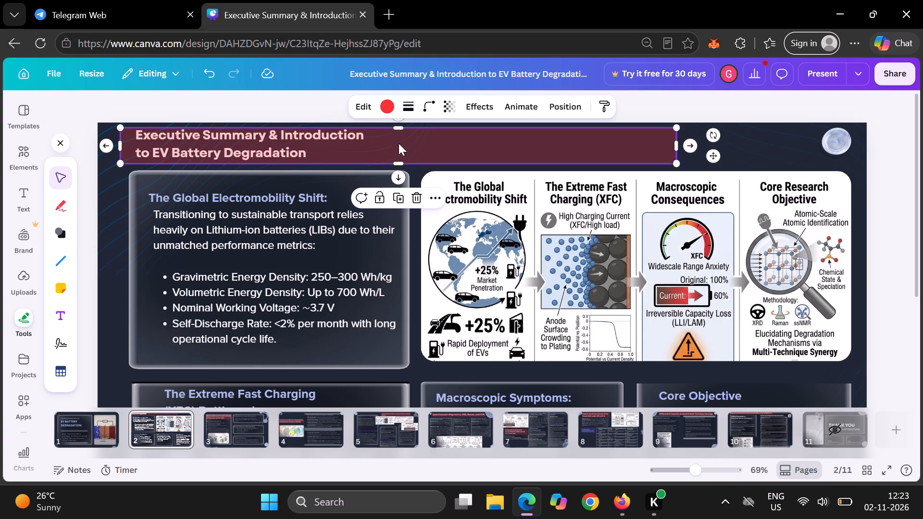
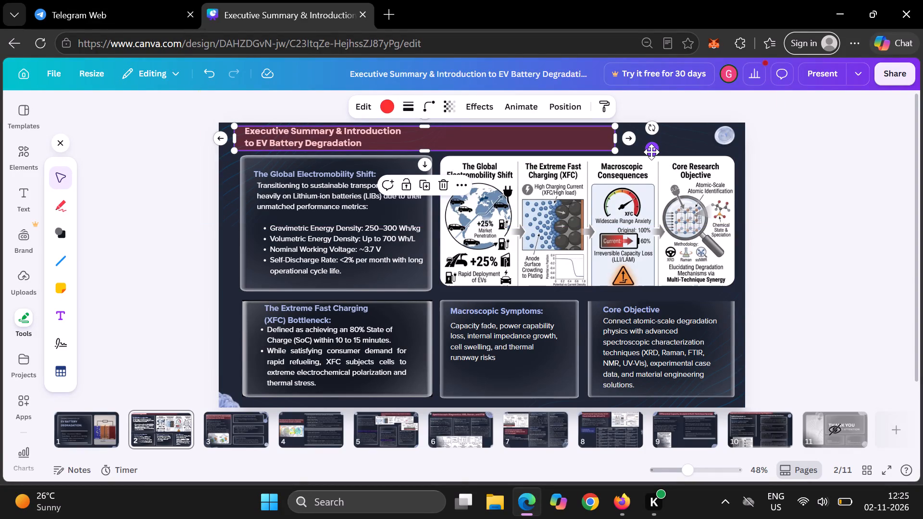
Move the red banner down off the title and widen the title text box until the title fits on one line.
{"action": "left_click_drag", "start_coordinate": [651, 152], "coordinate": [653, 203]}
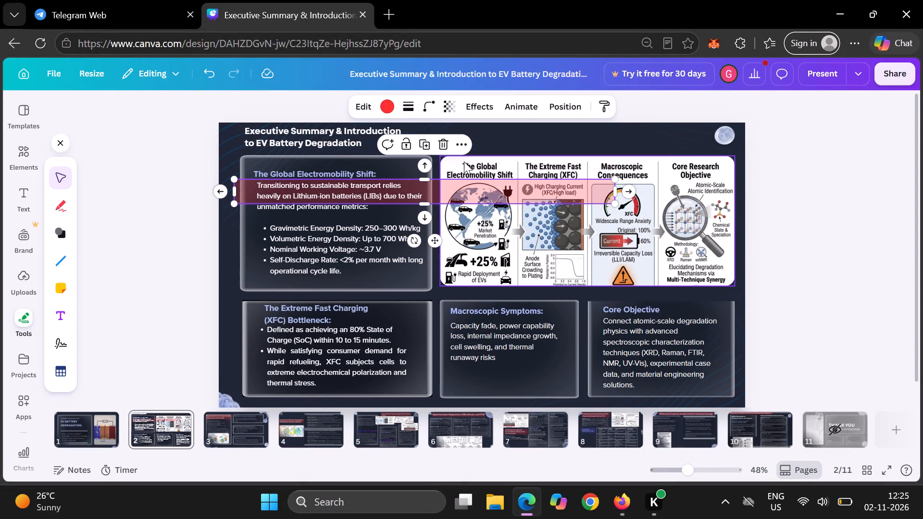
{"action": "left_click", "coordinate": [361, 137]}
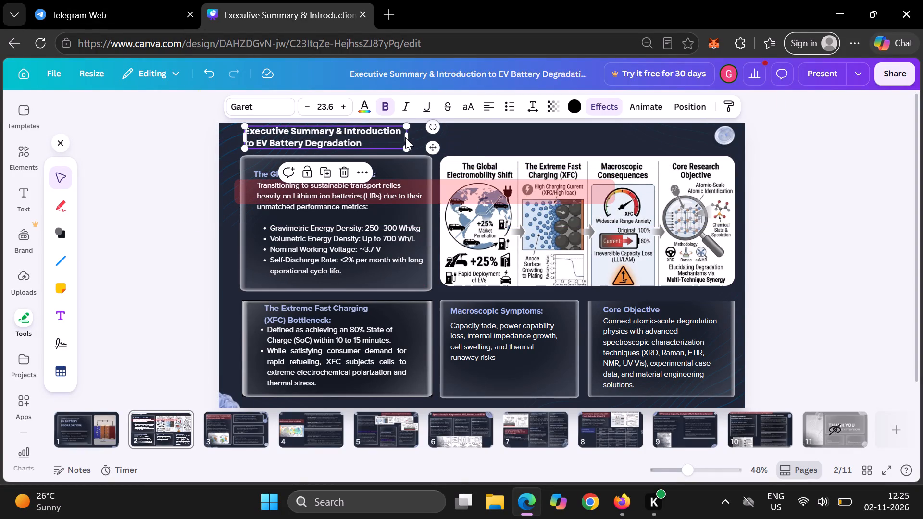
{"action": "left_click_drag", "start_coordinate": [409, 136], "coordinate": [432, 133]}
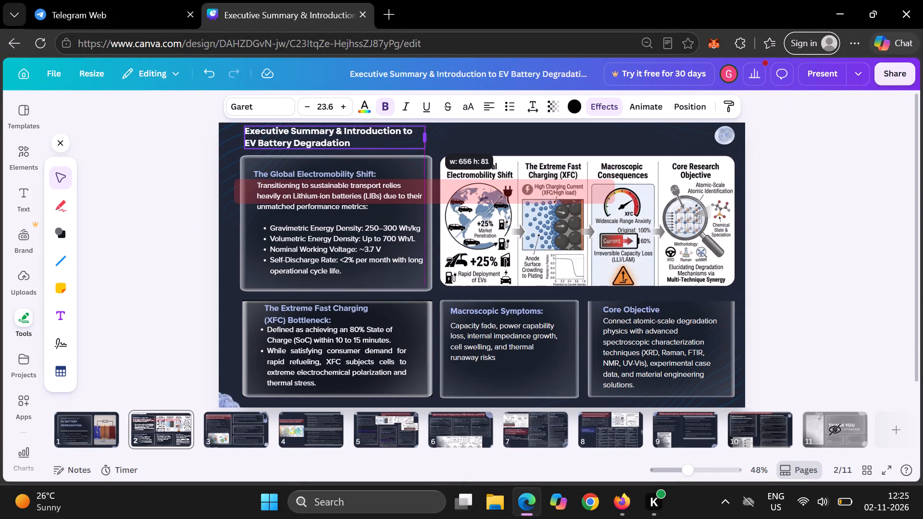
{"action": "left_click_drag", "start_coordinate": [432, 133], "coordinate": [539, 129]}
Move the red banner back up over the title, aligning its left edge with the Global Electromobility Shift box.
{"action": "left_click_drag", "start_coordinate": [480, 187], "coordinate": [490, 172]}
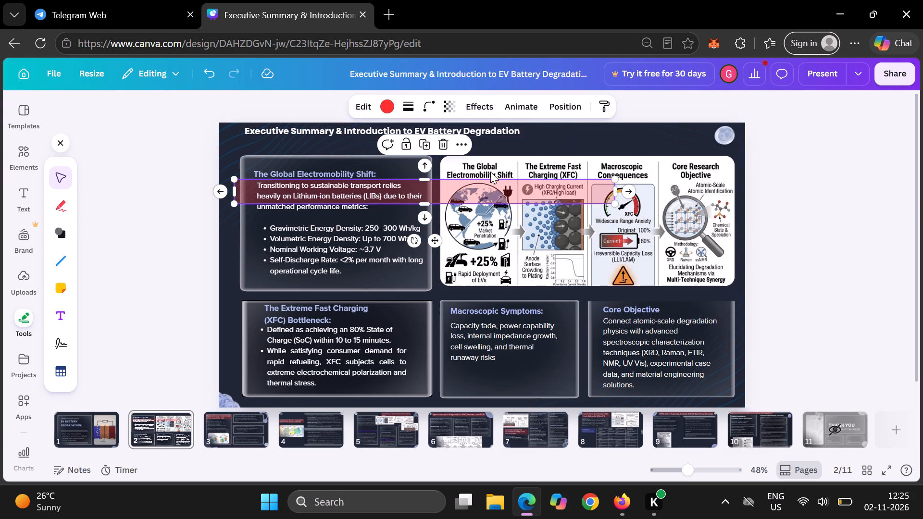
{"action": "left_click_drag", "start_coordinate": [490, 172], "coordinate": [486, 132]}
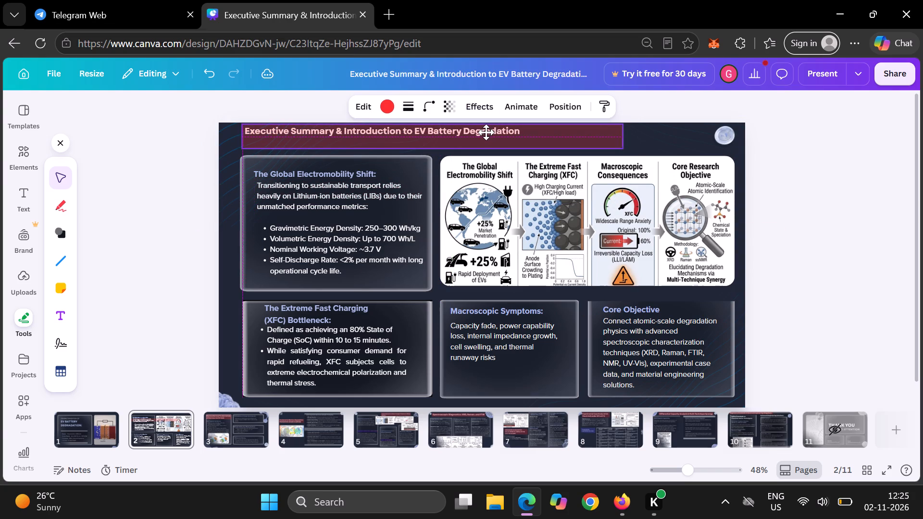
{"action": "left_click_drag", "start_coordinate": [486, 132], "coordinate": [485, 132]}
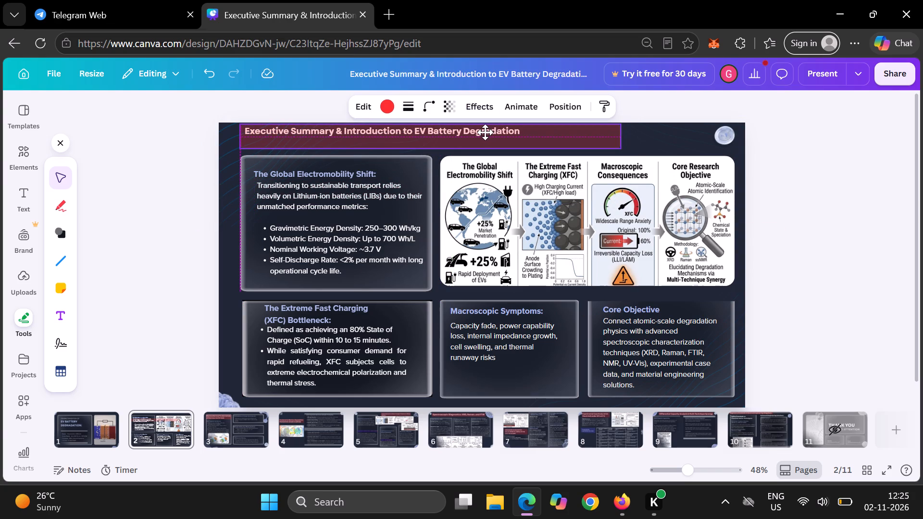
{"action": "left_click_drag", "start_coordinate": [485, 132], "coordinate": [485, 135]}
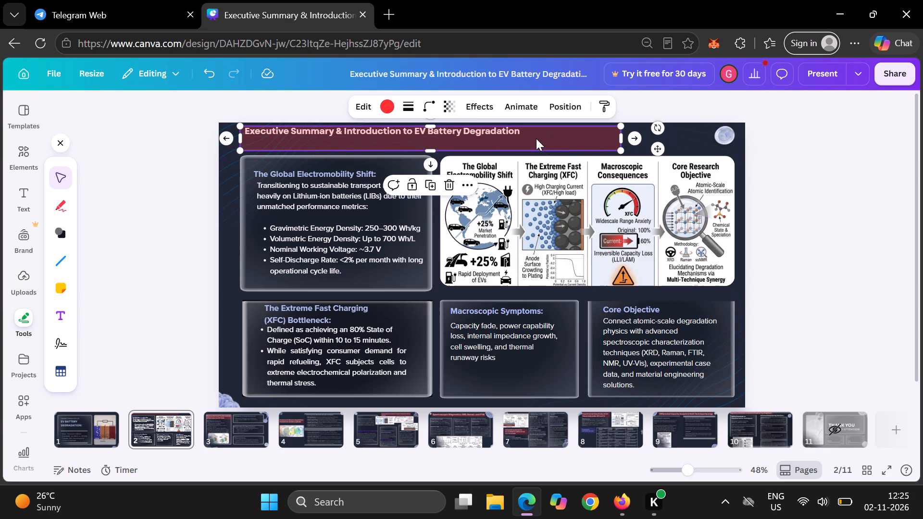
Send the red banner to the back so it sits behind the title text.
{"action": "left_click", "coordinate": [502, 132]}
{"action": "left_click", "coordinate": [469, 184]}
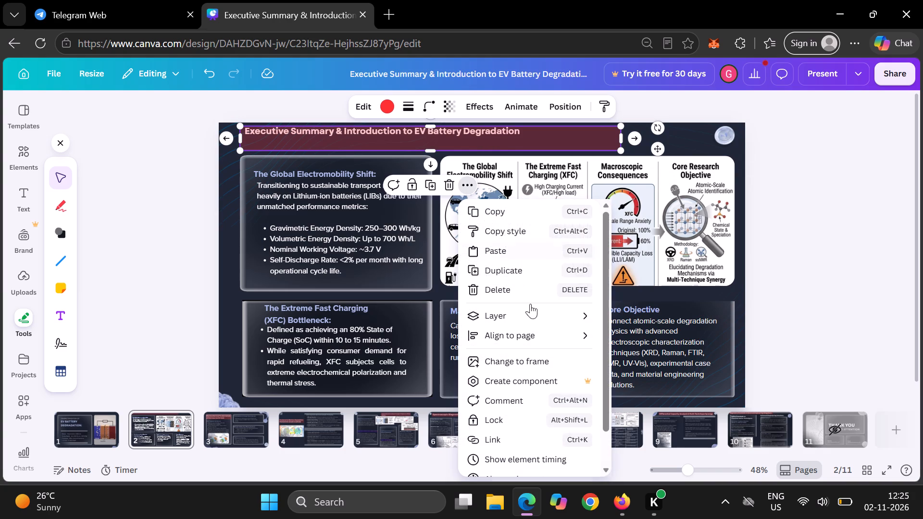
{"action": "left_click", "coordinate": [546, 321]}
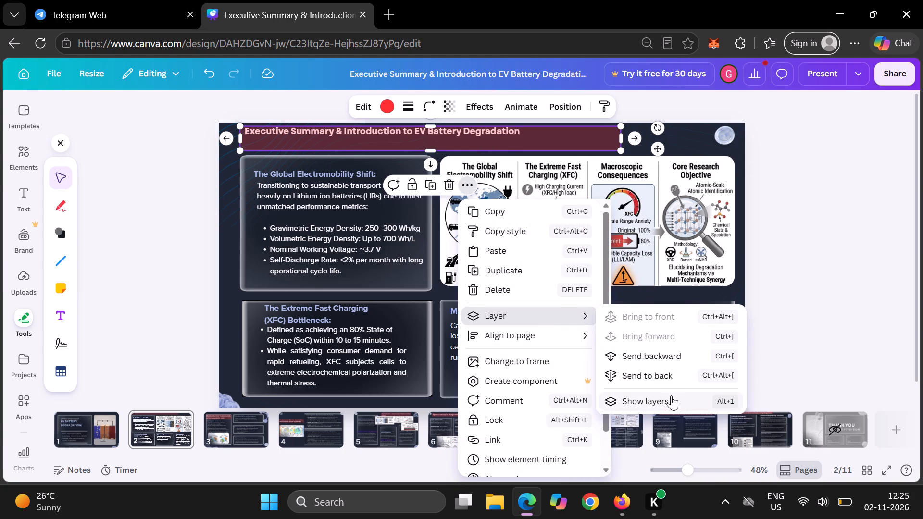
{"action": "left_click", "coordinate": [660, 378]}
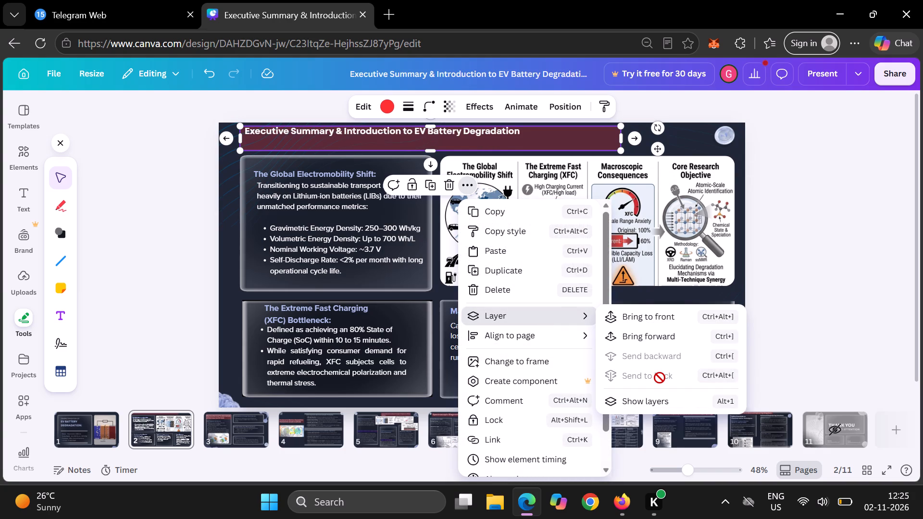
{"action": "left_click", "coordinate": [660, 378]}
{"action": "left_click", "coordinate": [660, 378]}
Move the one-line title down so it is vertically centred inside the red banner, slightly inset from its left edge.
{"action": "left_click", "coordinate": [503, 134]}
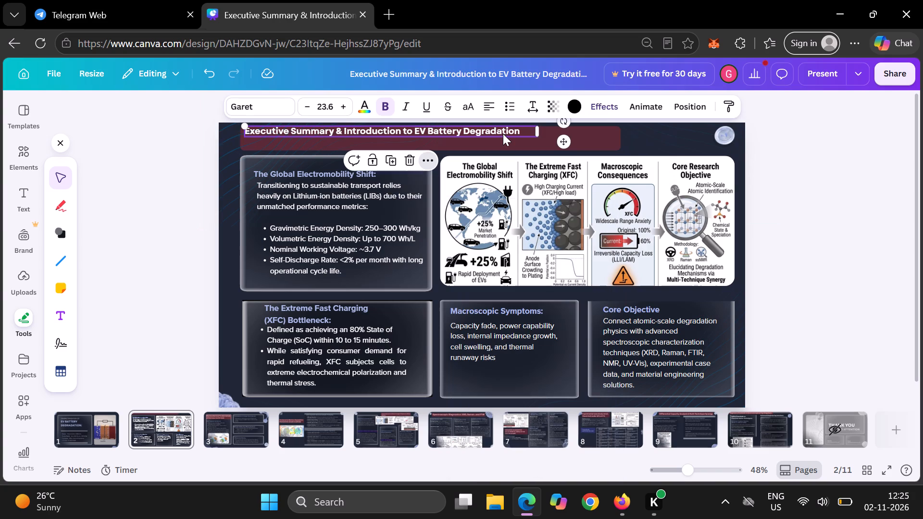
{"action": "left_click_drag", "start_coordinate": [564, 139], "coordinate": [566, 151]}
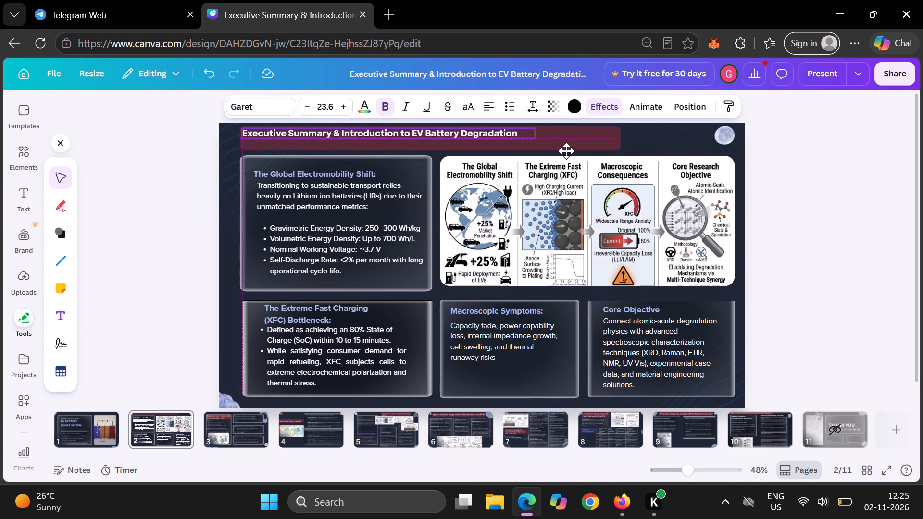
{"action": "left_click_drag", "start_coordinate": [566, 151], "coordinate": [566, 146]}
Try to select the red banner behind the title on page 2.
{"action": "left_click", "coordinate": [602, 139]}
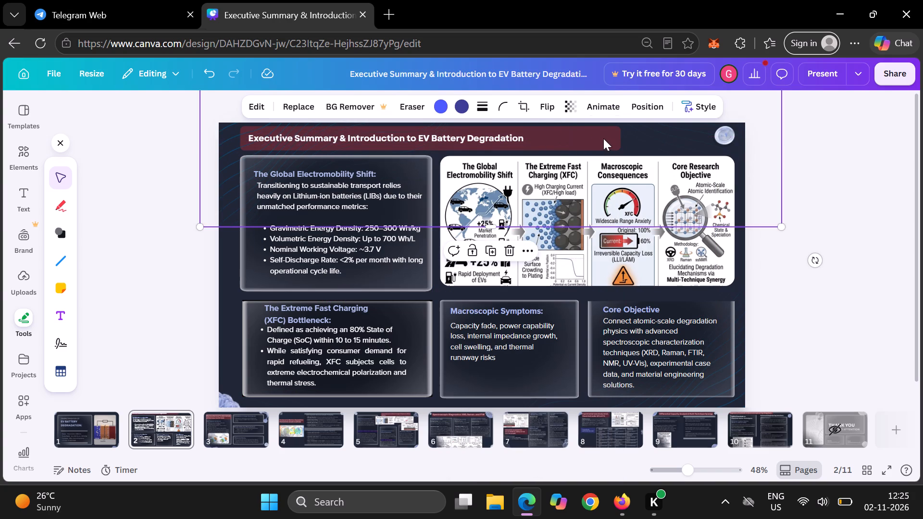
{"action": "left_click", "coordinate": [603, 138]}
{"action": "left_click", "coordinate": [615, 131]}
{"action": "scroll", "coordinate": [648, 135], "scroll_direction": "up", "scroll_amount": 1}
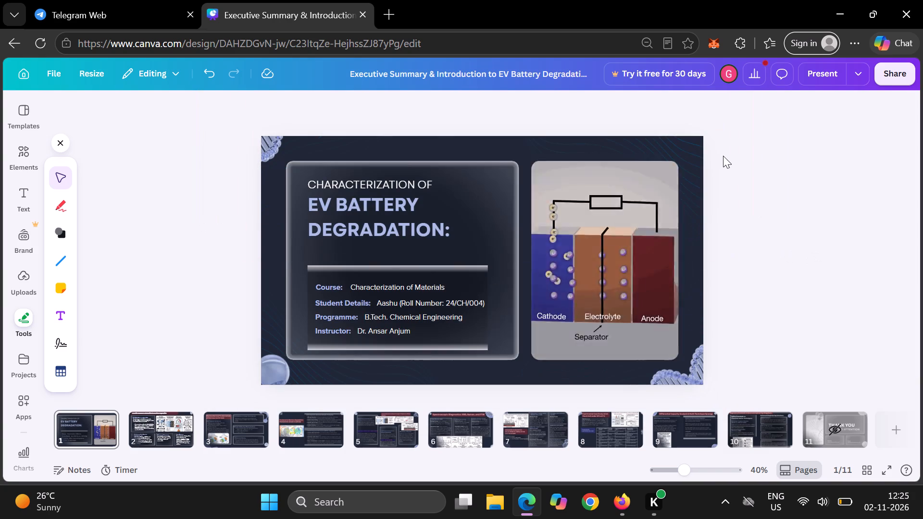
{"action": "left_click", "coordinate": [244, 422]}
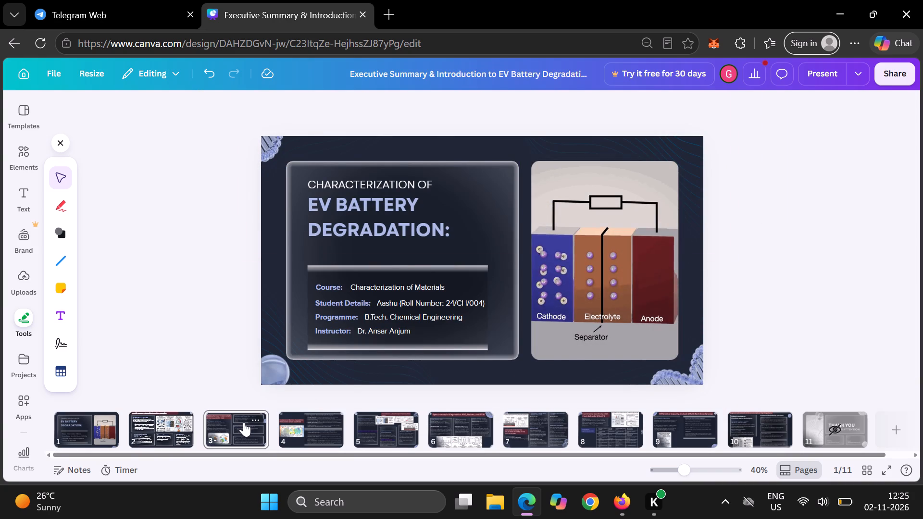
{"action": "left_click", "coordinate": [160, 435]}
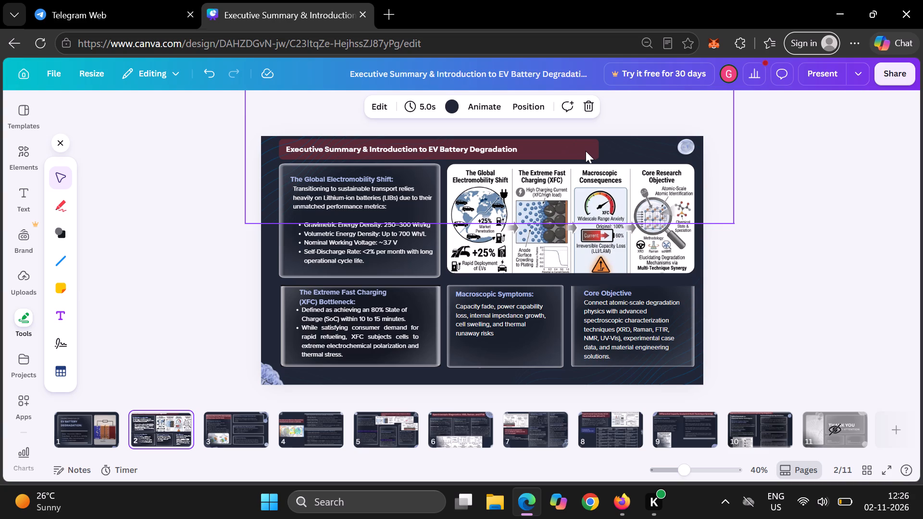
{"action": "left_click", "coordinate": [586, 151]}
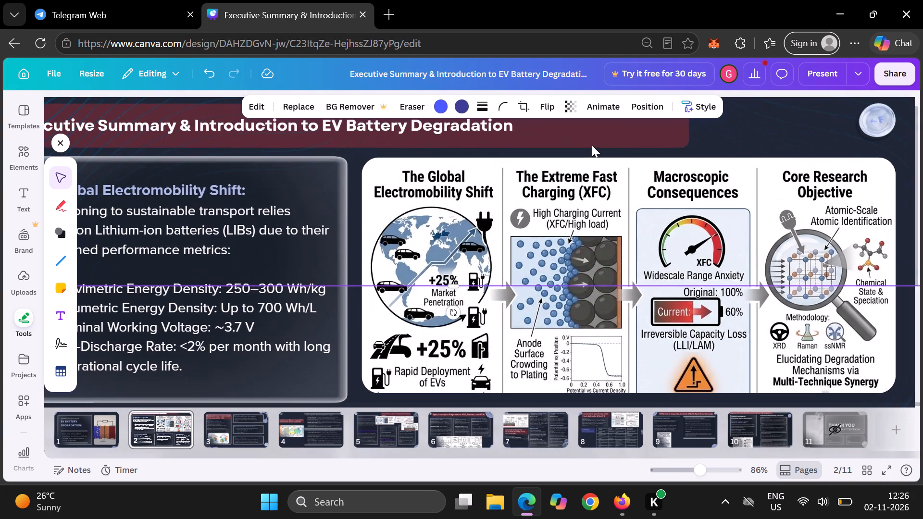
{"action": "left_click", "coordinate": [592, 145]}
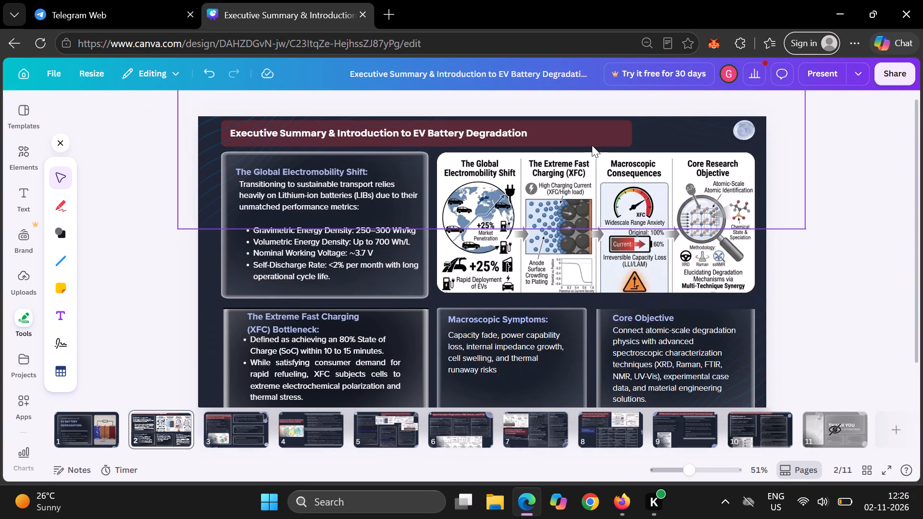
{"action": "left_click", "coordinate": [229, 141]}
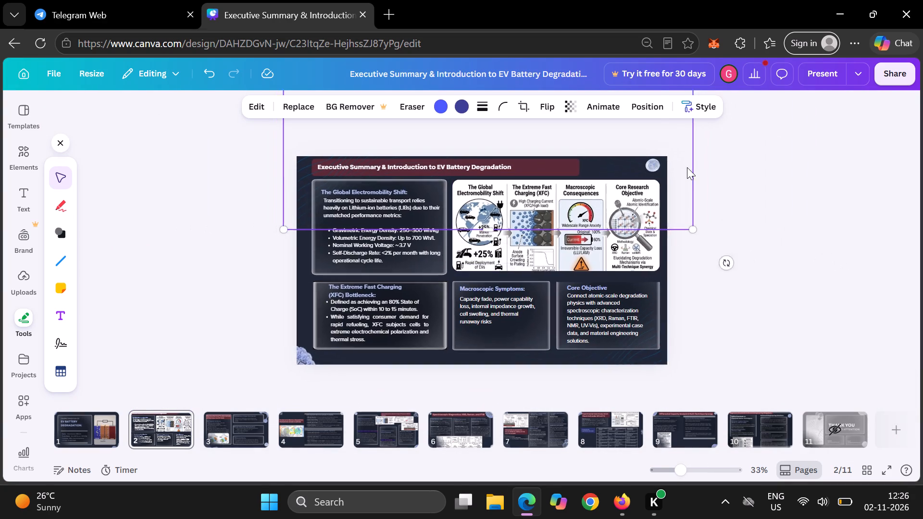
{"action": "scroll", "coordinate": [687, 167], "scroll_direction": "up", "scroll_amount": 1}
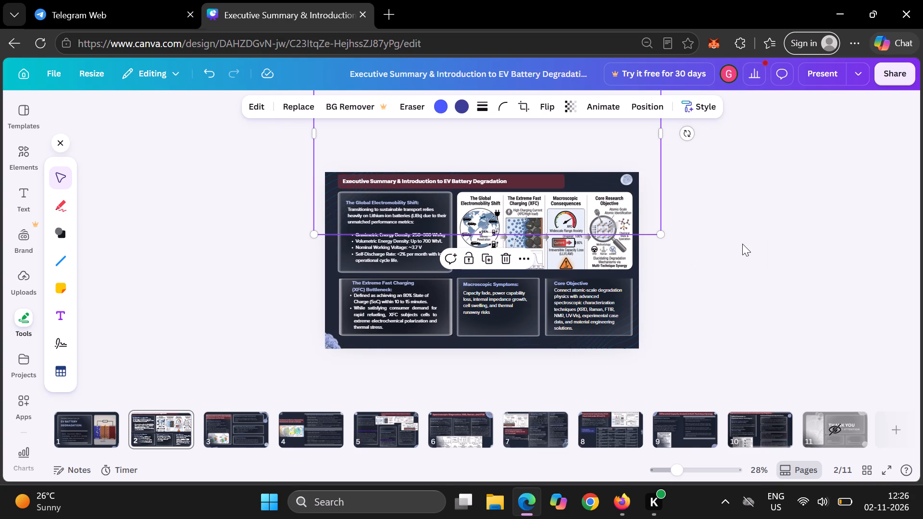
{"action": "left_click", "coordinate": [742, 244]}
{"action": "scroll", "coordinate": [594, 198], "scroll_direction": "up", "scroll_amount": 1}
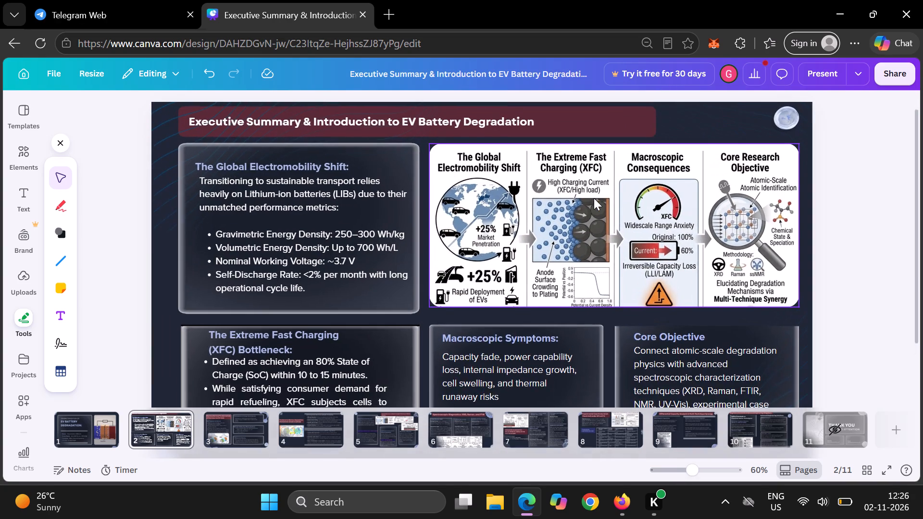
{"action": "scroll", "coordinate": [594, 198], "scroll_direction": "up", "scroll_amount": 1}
Delete the oversized background graphic that covers the red banner and extends beyond the top of page 2.
{"action": "left_click", "coordinate": [649, 140]}
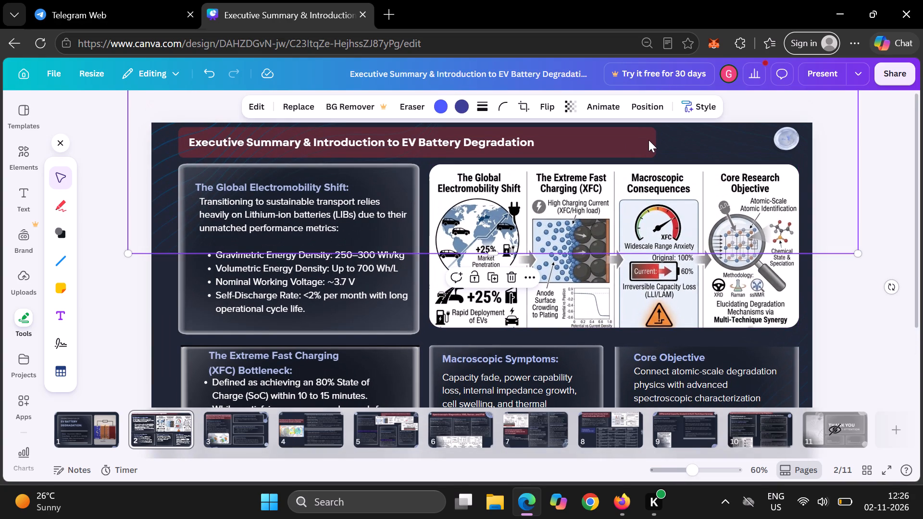
{"action": "scroll", "coordinate": [649, 140], "scroll_direction": "up", "scroll_amount": 1}
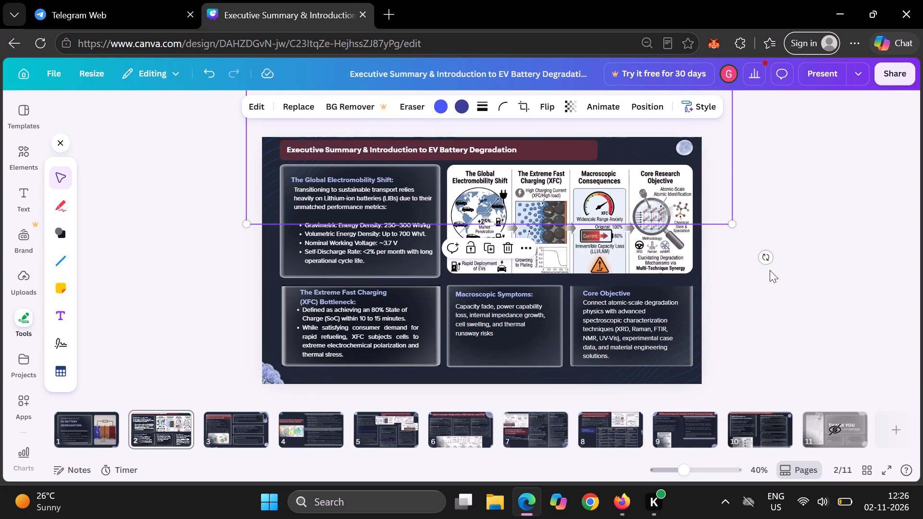
{"action": "left_click_drag", "start_coordinate": [767, 254], "coordinate": [693, 416]}
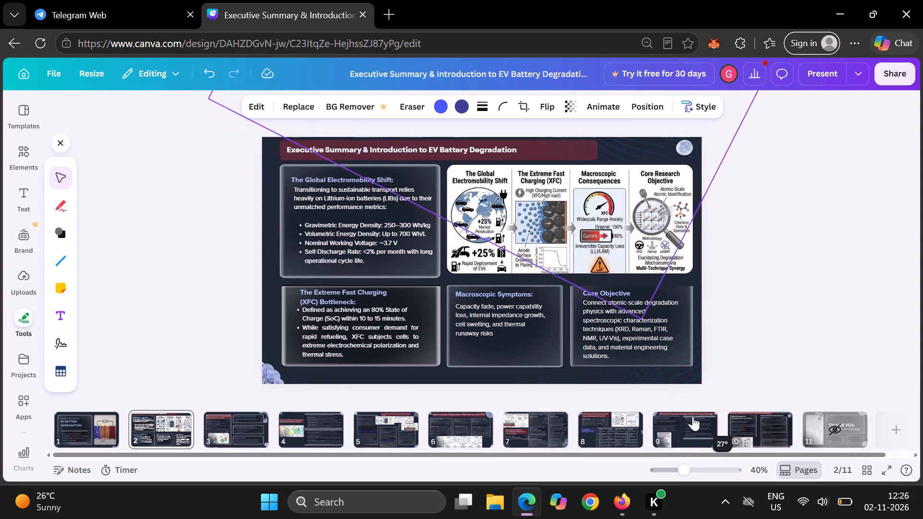
{"action": "left_click_drag", "start_coordinate": [693, 416], "coordinate": [801, 285]}
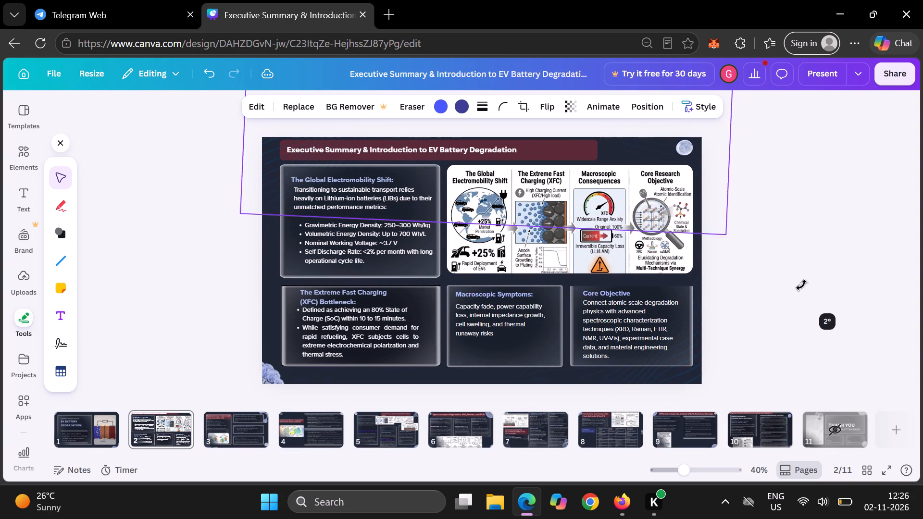
{"action": "left_click_drag", "start_coordinate": [801, 285], "coordinate": [691, 223]}
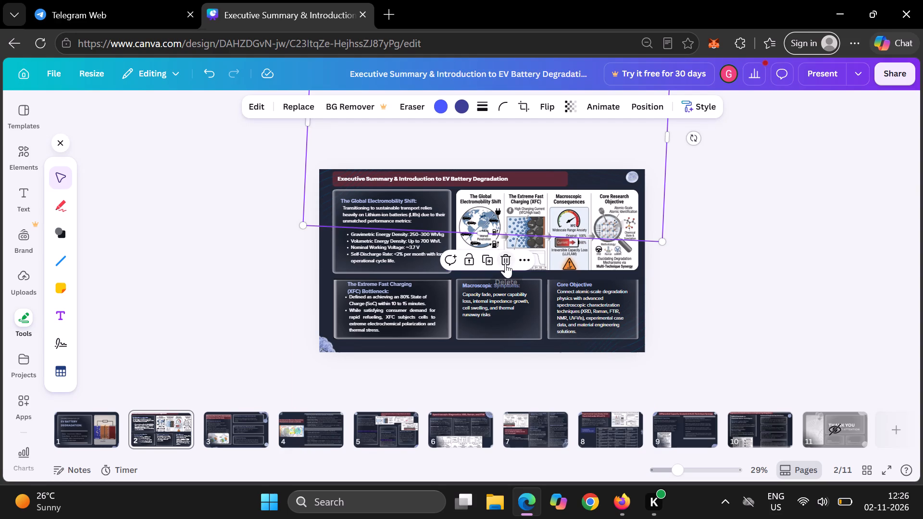
{"action": "left_click", "coordinate": [505, 263]}
Widen the red banner rightward until its edge nearly reaches the moon image.
{"action": "left_click", "coordinate": [543, 182]}
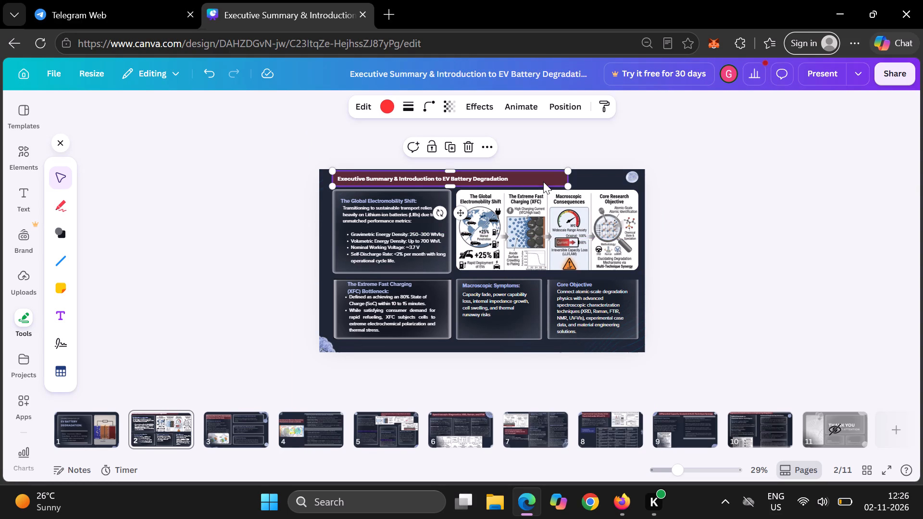
{"action": "scroll", "coordinate": [543, 182], "scroll_direction": "up", "scroll_amount": 1}
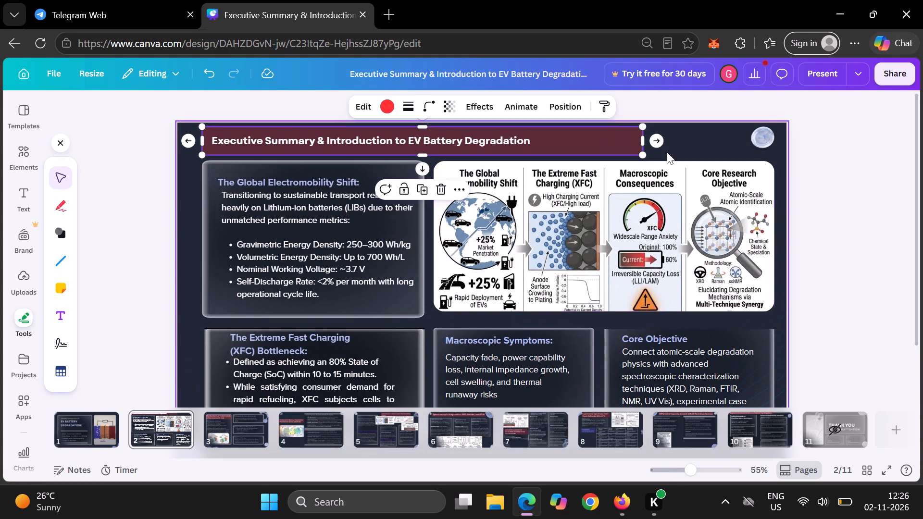
{"action": "left_click_drag", "start_coordinate": [645, 138], "coordinate": [710, 137]}
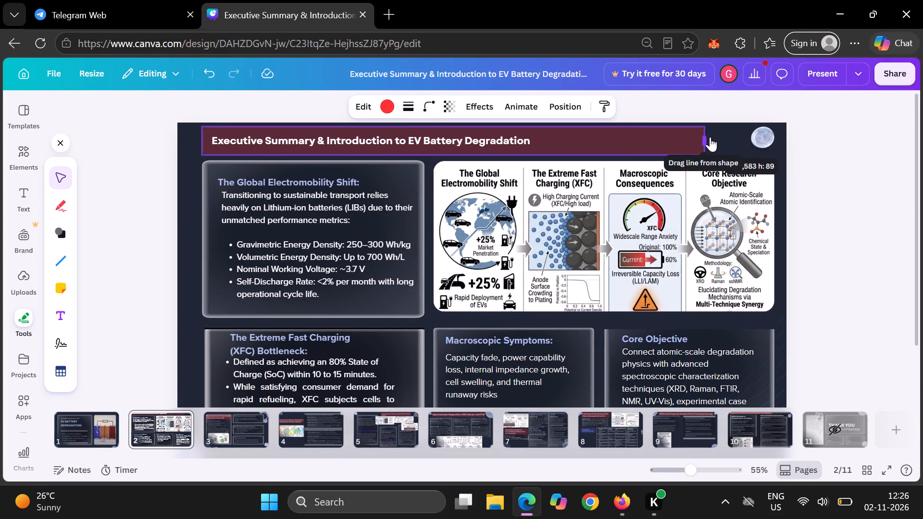
{"action": "left_click_drag", "start_coordinate": [710, 137], "coordinate": [746, 137]}
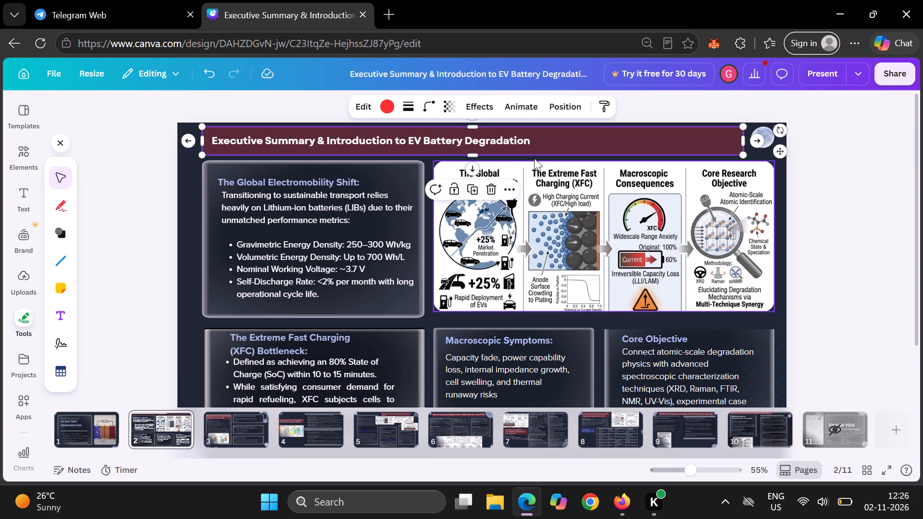
Move the one-line title on page 2 to the horizontal middle of the red banner, keeping it vertically centred.
{"action": "left_click", "coordinate": [519, 145]}
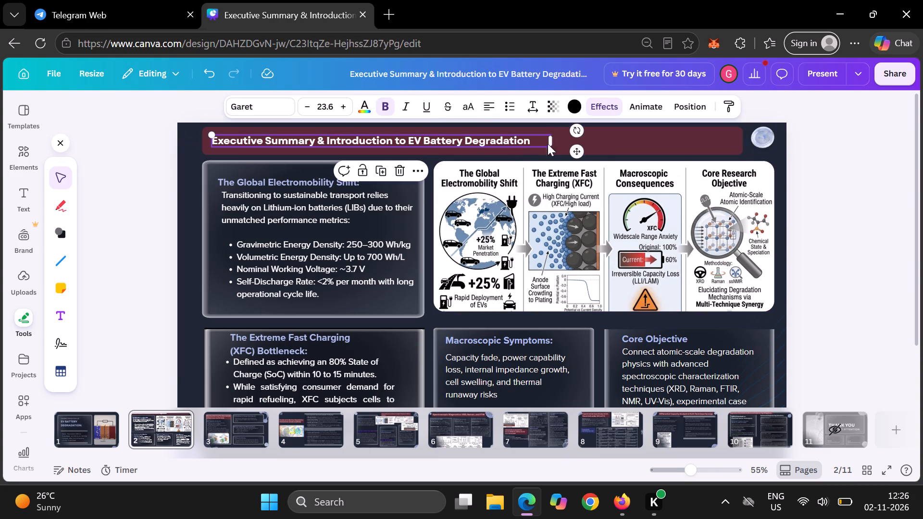
{"action": "left_click_drag", "start_coordinate": [573, 152], "coordinate": [677, 151]}
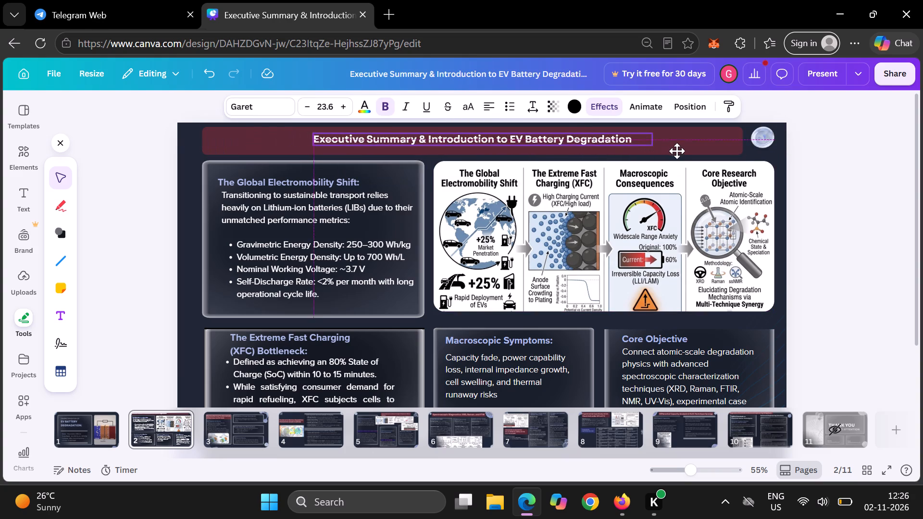
{"action": "left_click_drag", "start_coordinate": [677, 151], "coordinate": [677, 153]}
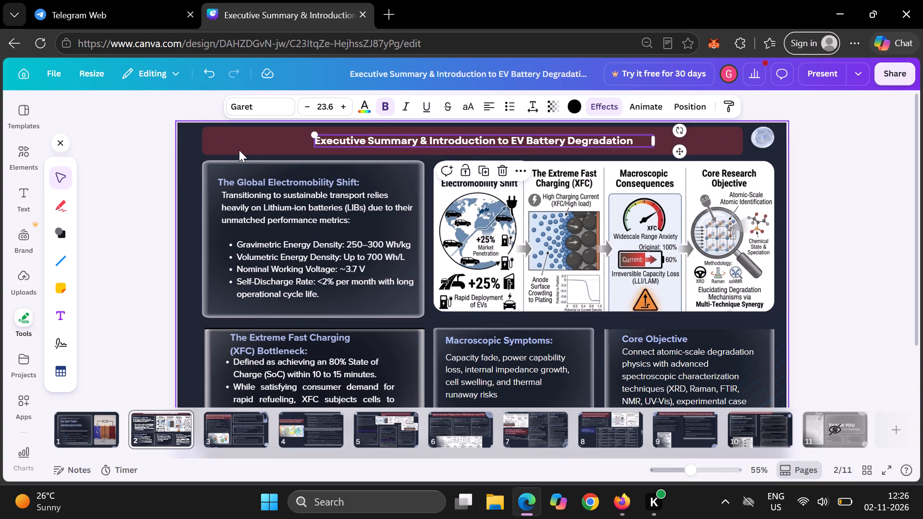
Shorten the red banner by pulling its left edge slightly inward from the left edge of the box below.
{"action": "left_click", "coordinate": [239, 150]}
{"action": "left_click_drag", "start_coordinate": [203, 139], "coordinate": [204, 139]}
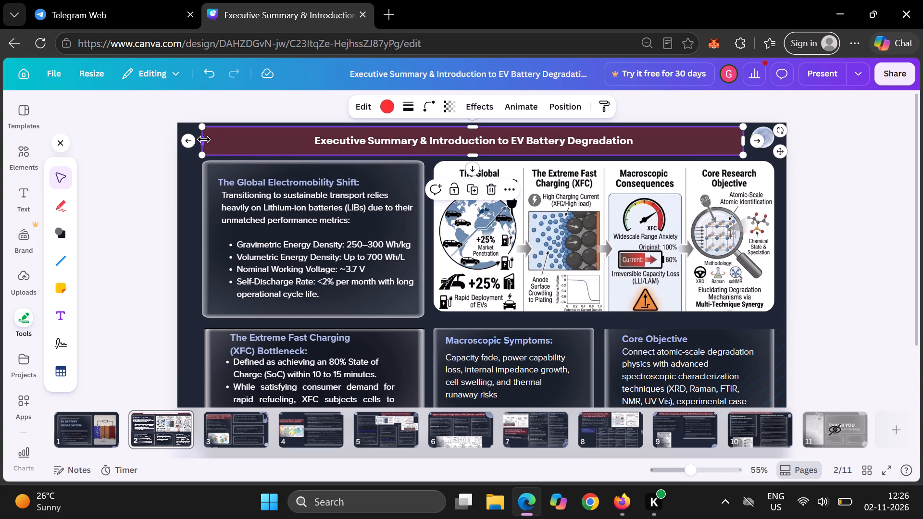
{"action": "left_click_drag", "start_coordinate": [204, 139], "coordinate": [222, 139]}
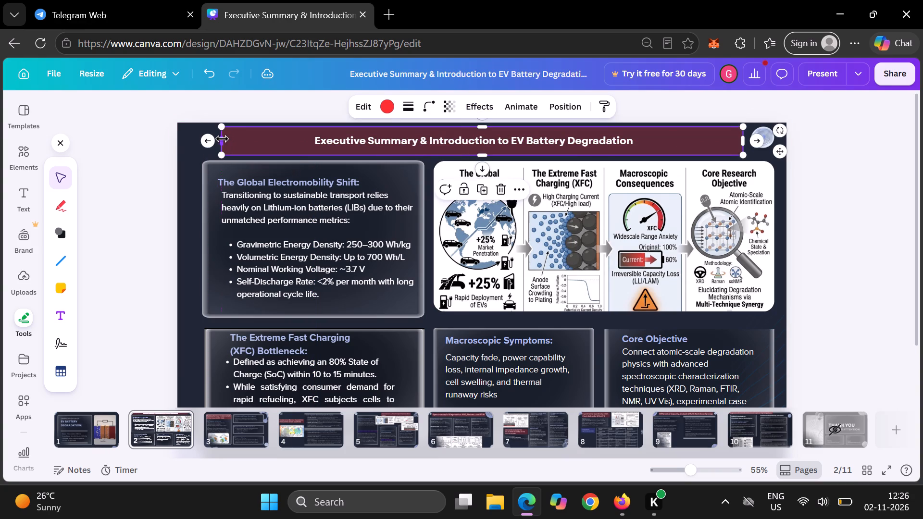
Duplicate the moon image and place the copy at the opposite end of the red banner, in the page's upper-left corner.
{"action": "left_click", "coordinate": [764, 129]}
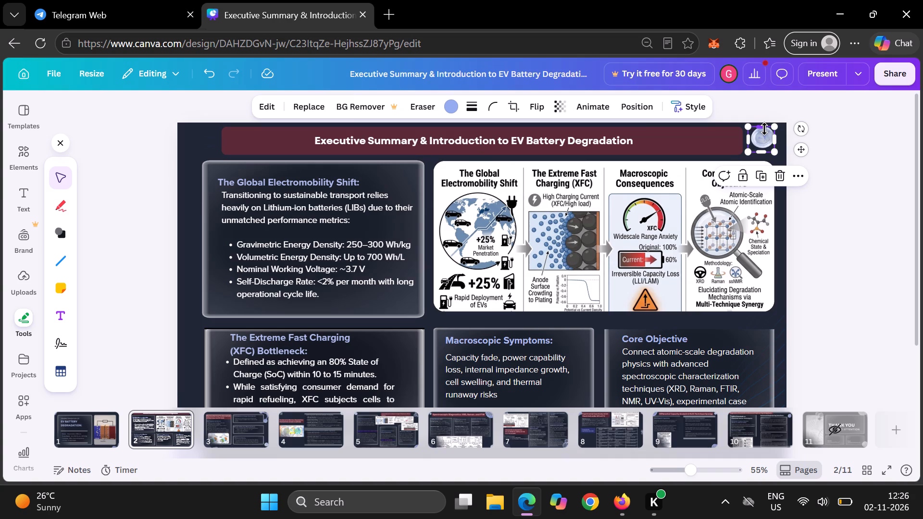
{"action": "left_click", "coordinate": [760, 179]}
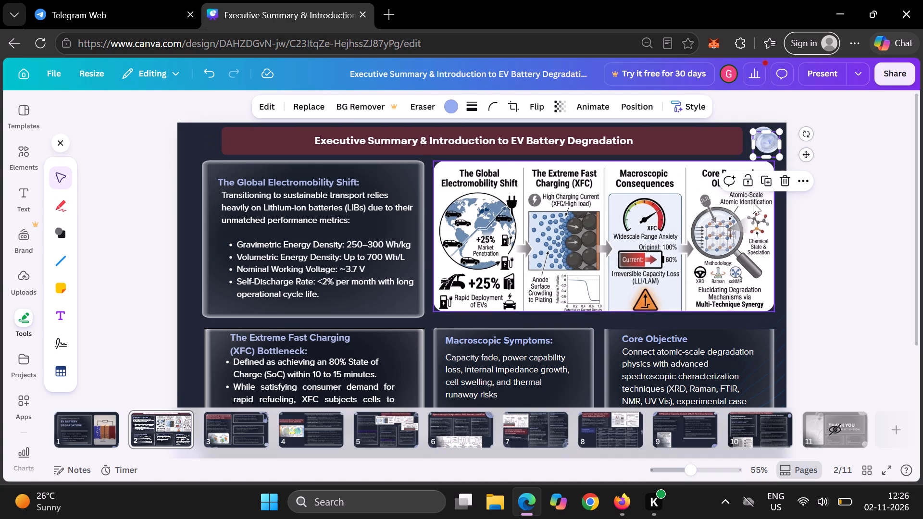
{"action": "left_click_drag", "start_coordinate": [810, 150], "coordinate": [399, 173]}
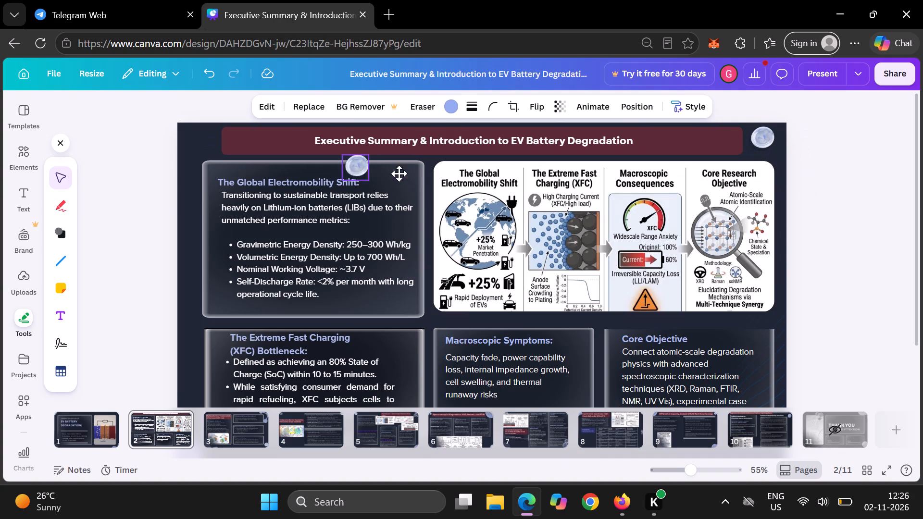
{"action": "left_click_drag", "start_coordinate": [399, 173], "coordinate": [241, 149]}
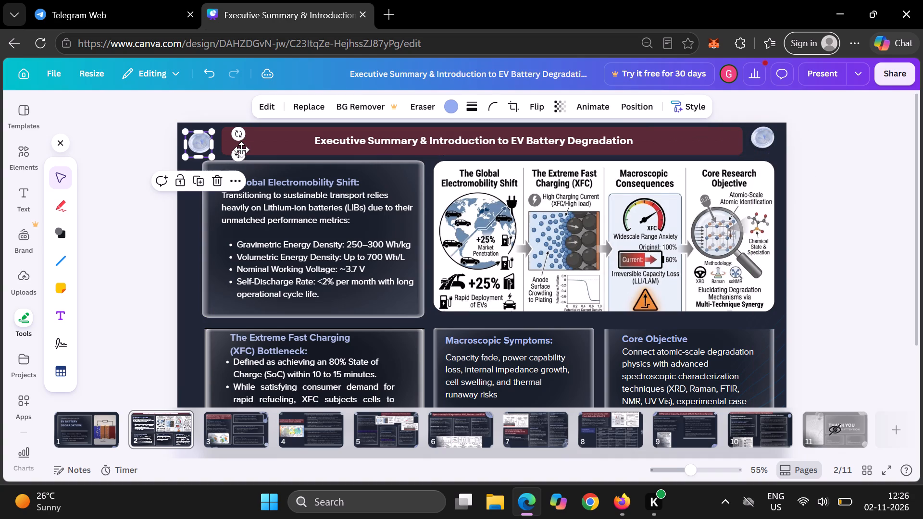
{"action": "left_click", "coordinate": [135, 162]}
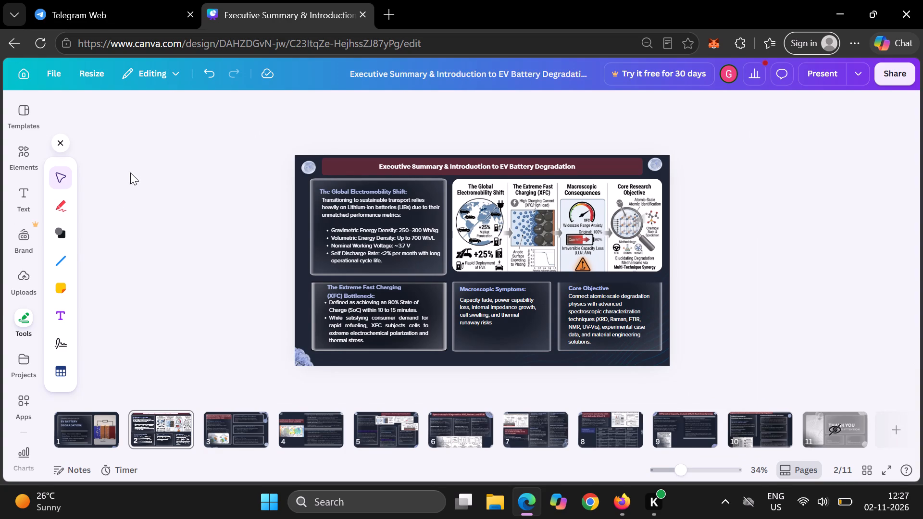
Examine the layouts of pages 3, 4 and 5, including the equation text on page 5.
{"action": "left_click", "coordinate": [245, 434]}
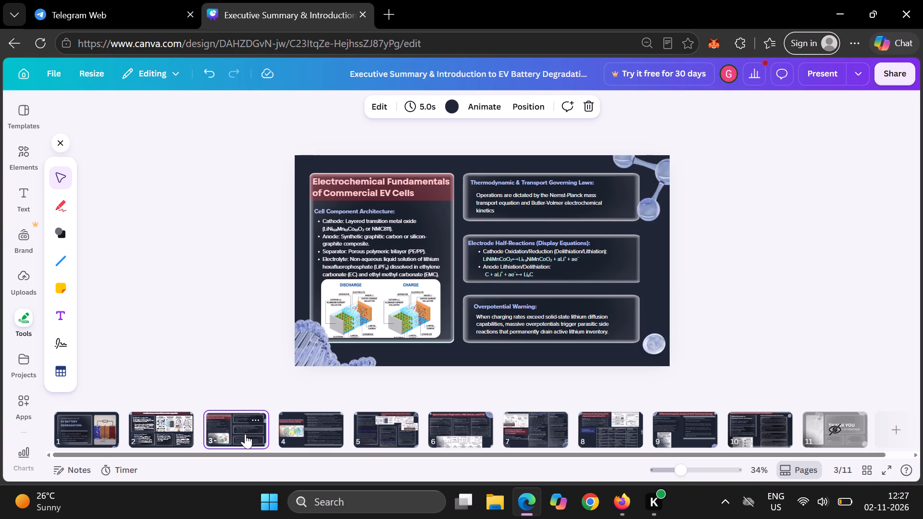
{"action": "scroll", "coordinate": [277, 329], "scroll_direction": "up", "scroll_amount": 1}
{"action": "scroll", "coordinate": [277, 329], "scroll_direction": "down", "scroll_amount": 1}
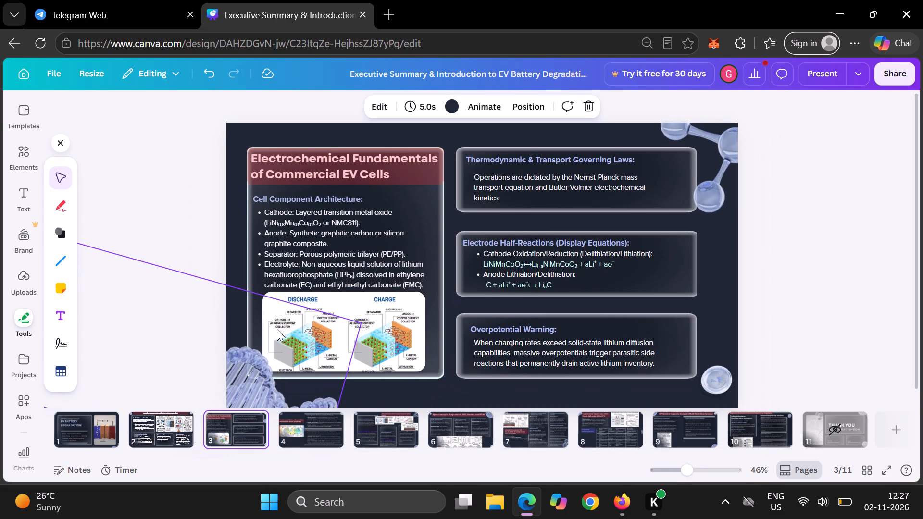
{"action": "scroll", "coordinate": [277, 329], "scroll_direction": "down", "scroll_amount": 1}
{"action": "scroll", "coordinate": [277, 329], "scroll_direction": "up", "scroll_amount": 1}
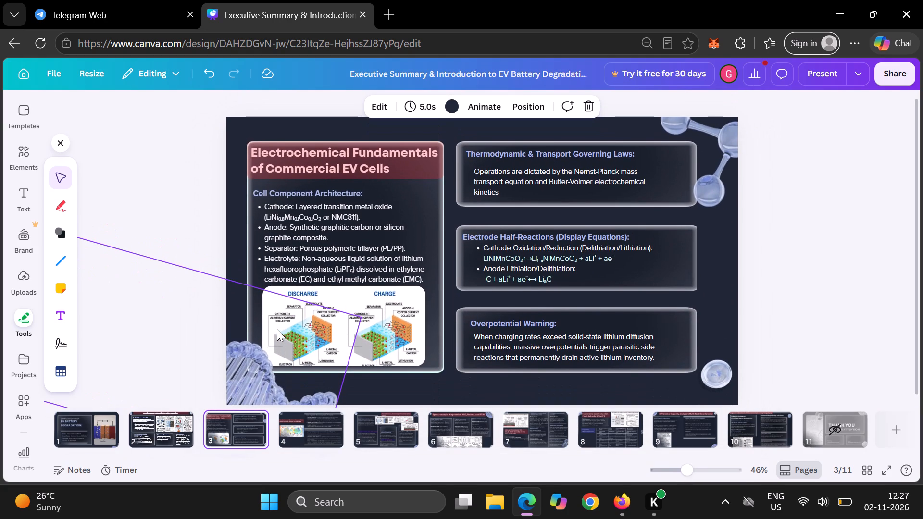
{"action": "scroll", "coordinate": [277, 329], "scroll_direction": "down", "scroll_amount": 1}
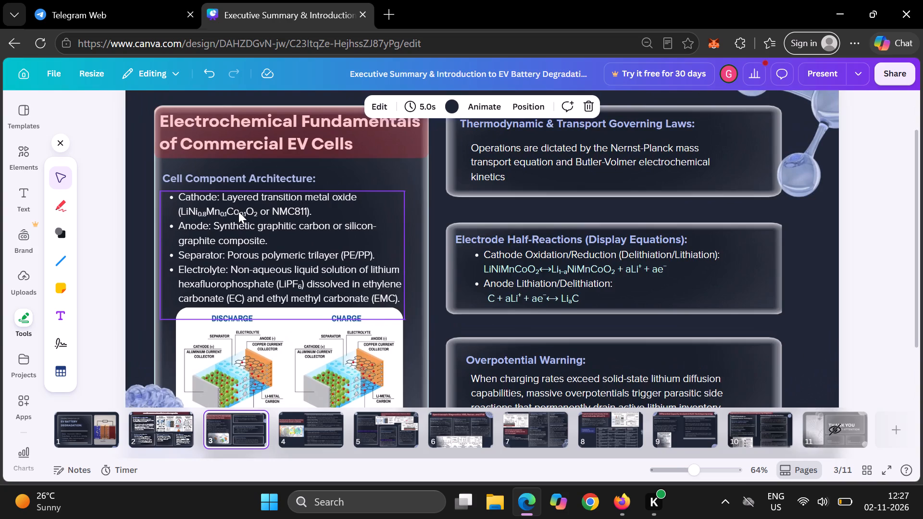
{"action": "left_click", "coordinate": [218, 211]}
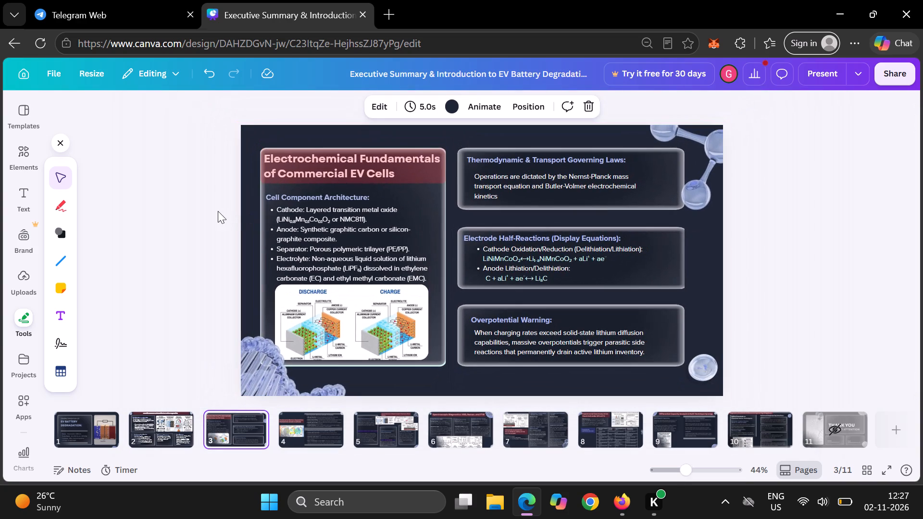
{"action": "scroll", "coordinate": [218, 211], "scroll_direction": "down", "scroll_amount": 1}
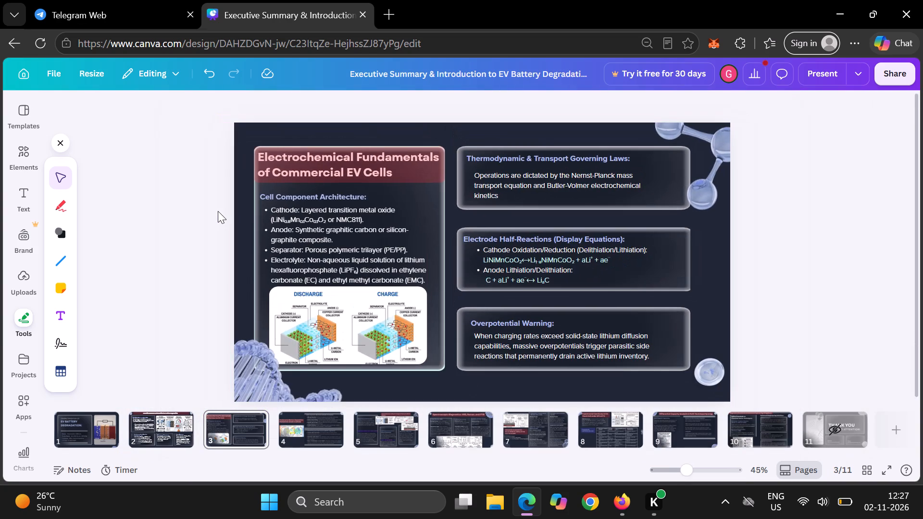
{"action": "scroll", "coordinate": [218, 211], "scroll_direction": "down", "scroll_amount": 1}
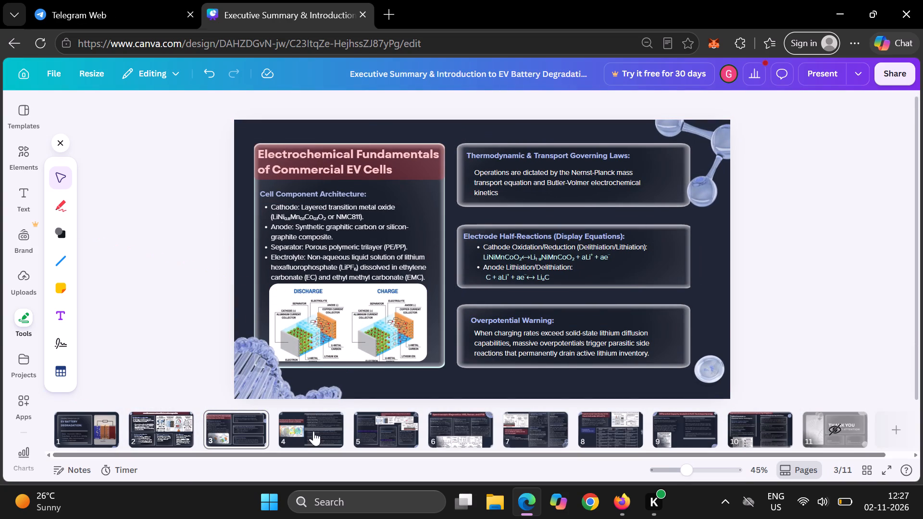
{"action": "left_click", "coordinate": [313, 431]}
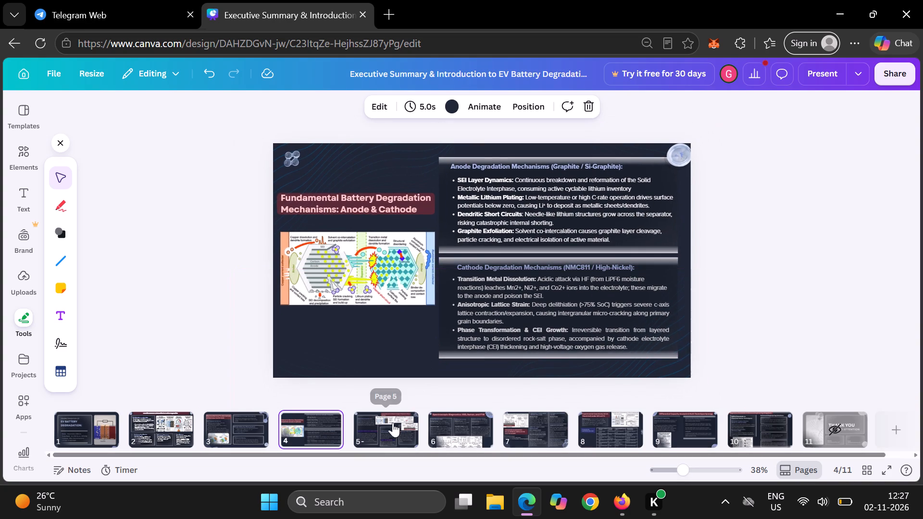
{"action": "left_click", "coordinate": [387, 421]}
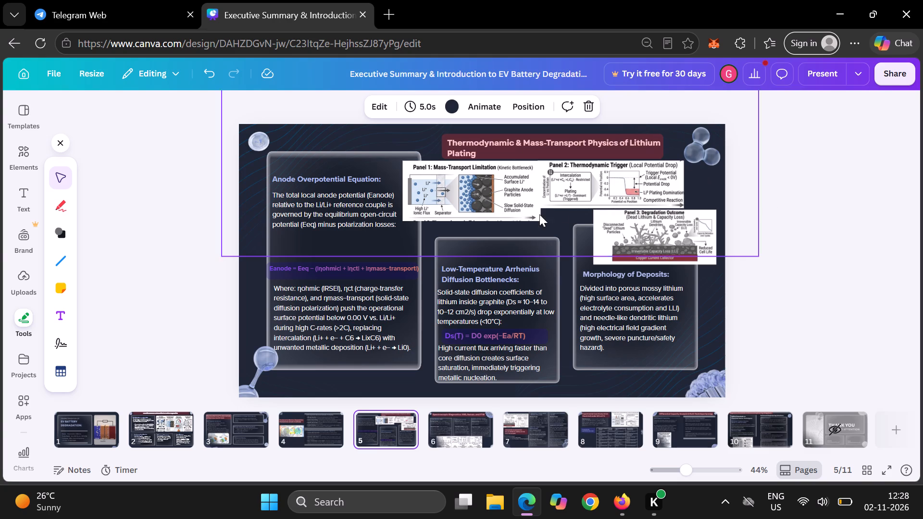
{"action": "left_click", "coordinate": [388, 270]}
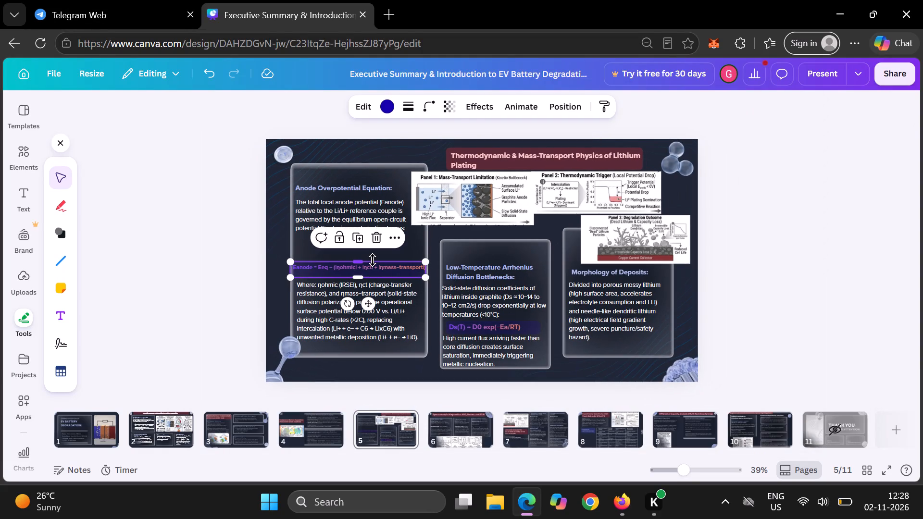
Delete the Panel 2: Thermodynamic Trigger and Panel 3: Degradation Outcome images from page 5.
{"action": "left_click", "coordinate": [576, 179]}
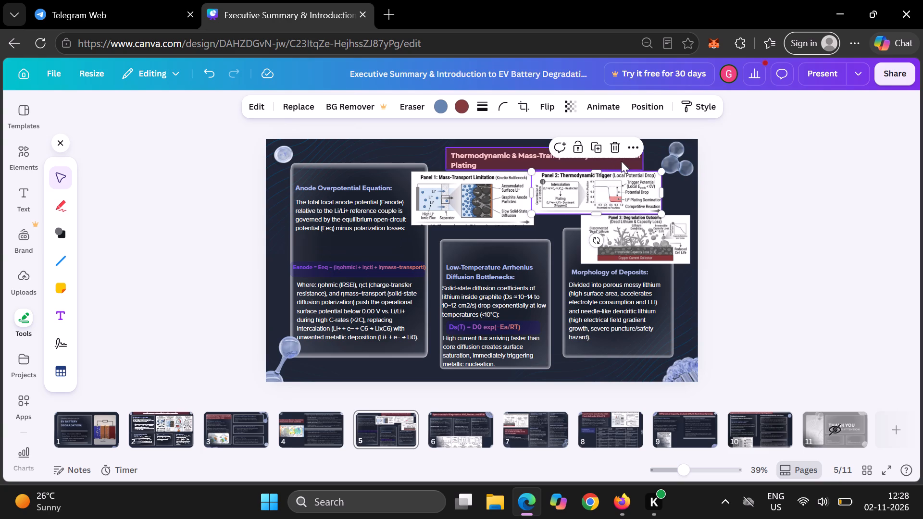
{"action": "left_click", "coordinate": [611, 144]}
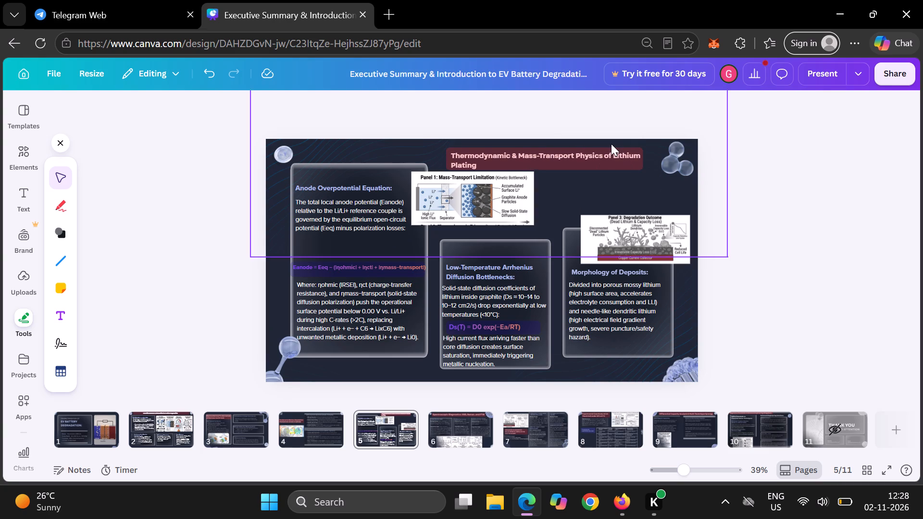
{"action": "left_click", "coordinate": [651, 213]}
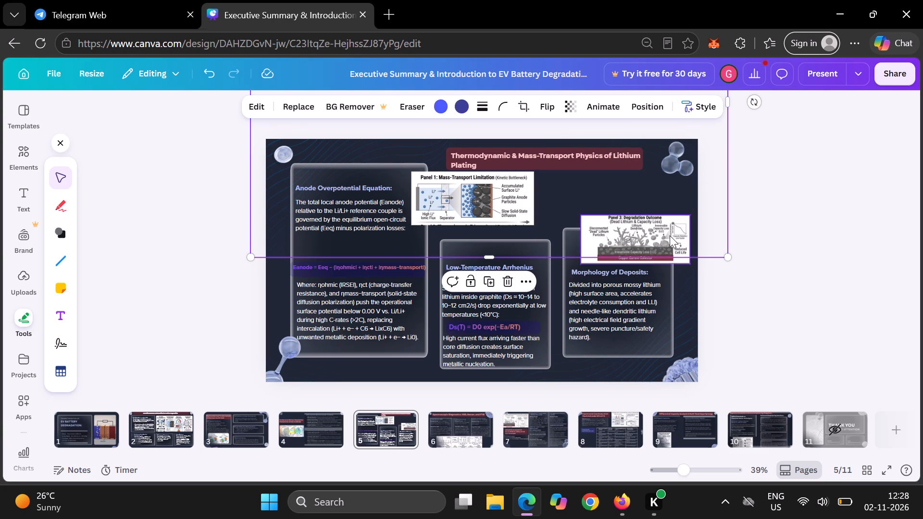
{"action": "left_click", "coordinate": [684, 262]}
{"action": "left_click", "coordinate": [656, 183]}
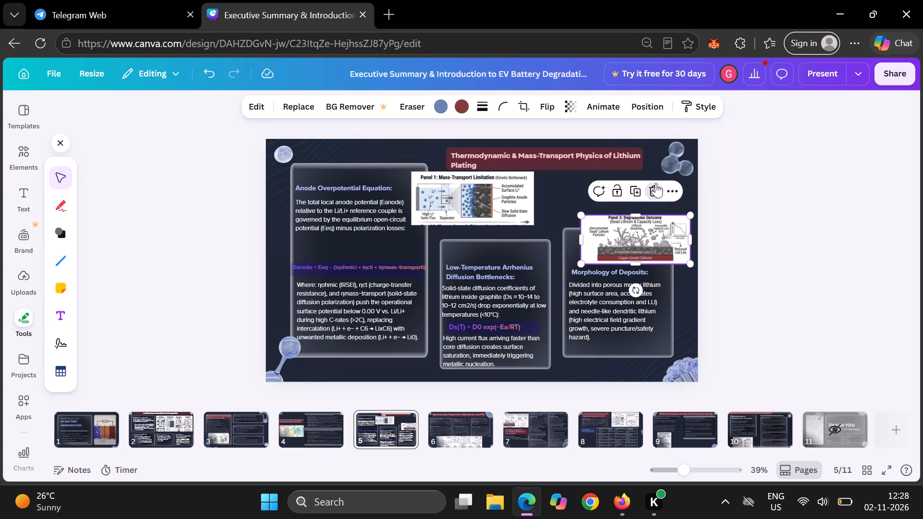
{"action": "left_click", "coordinate": [656, 183]}
Enlarge the Panel 1: Mass-Transport Limitation image on page 5 and position it beside the first box, against the title banner.
{"action": "left_click_drag", "start_coordinate": [489, 206], "coordinate": [554, 193]}
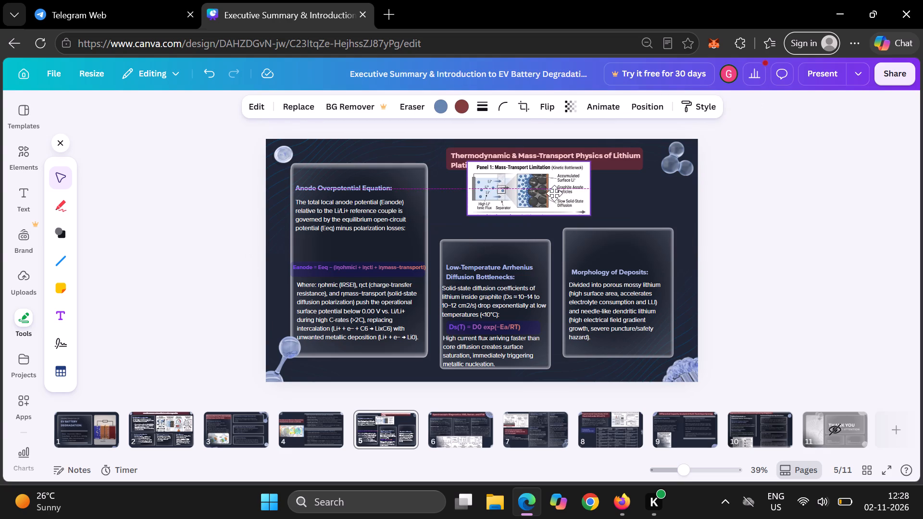
{"action": "left_click_drag", "start_coordinate": [554, 193], "coordinate": [491, 224]}
{"action": "left_click_drag", "start_coordinate": [536, 212], "coordinate": [567, 211]}
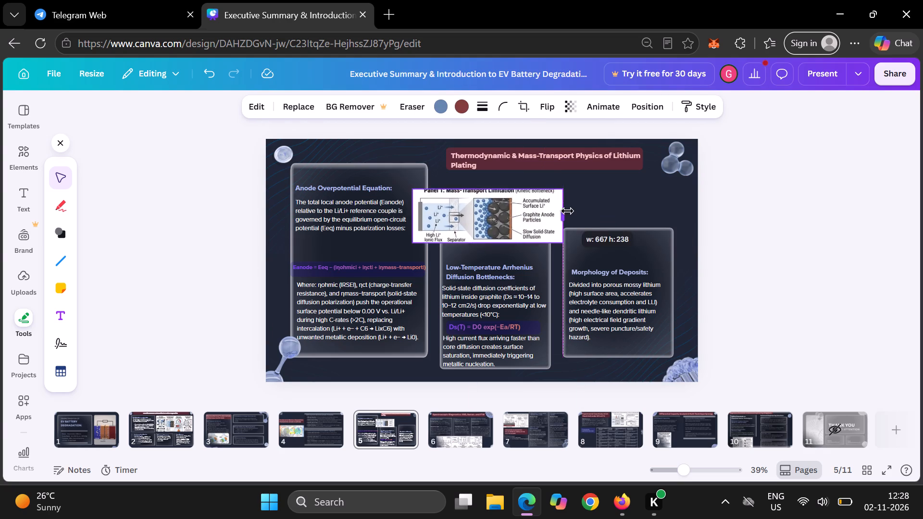
{"action": "left_click_drag", "start_coordinate": [567, 211], "coordinate": [528, 215]}
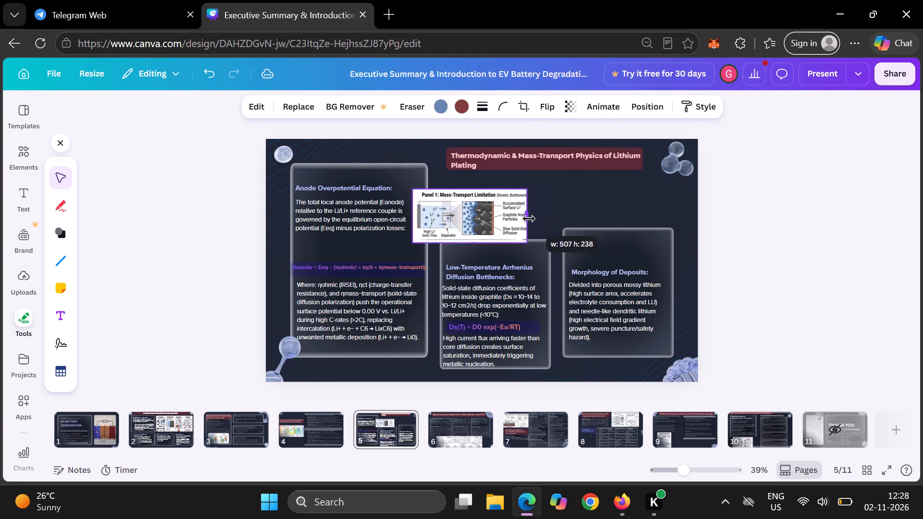
{"action": "left_click_drag", "start_coordinate": [526, 245], "coordinate": [573, 241]}
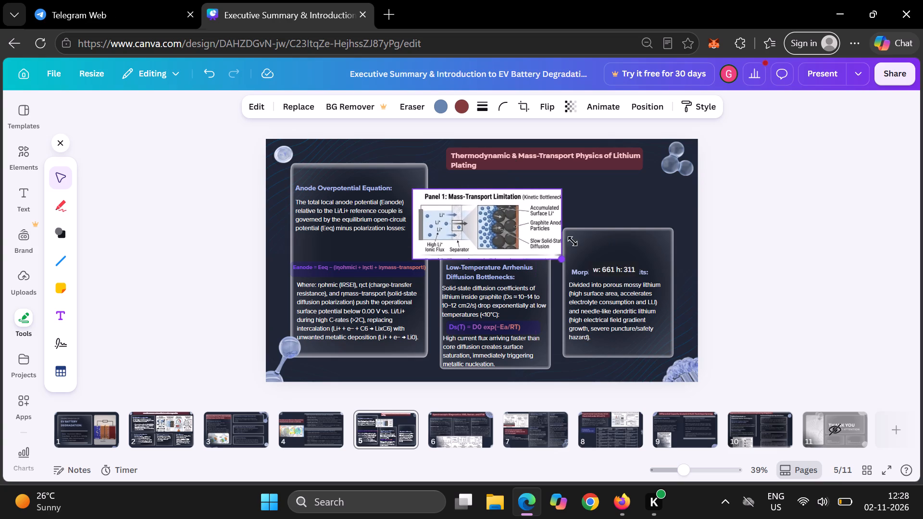
{"action": "left_click_drag", "start_coordinate": [573, 241], "coordinate": [673, 235]}
{"action": "left_click_drag", "start_coordinate": [503, 238], "coordinate": [503, 238]}
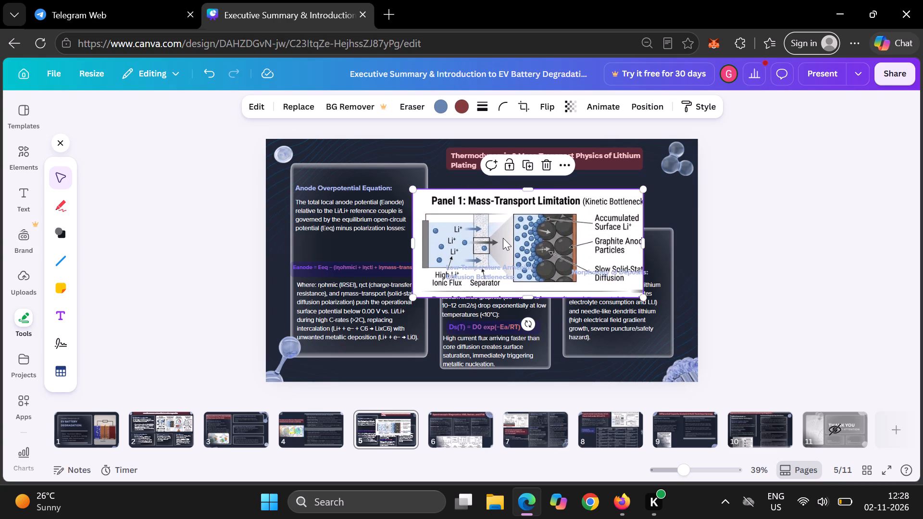
{"action": "left_click_drag", "start_coordinate": [503, 238], "coordinate": [509, 215]}
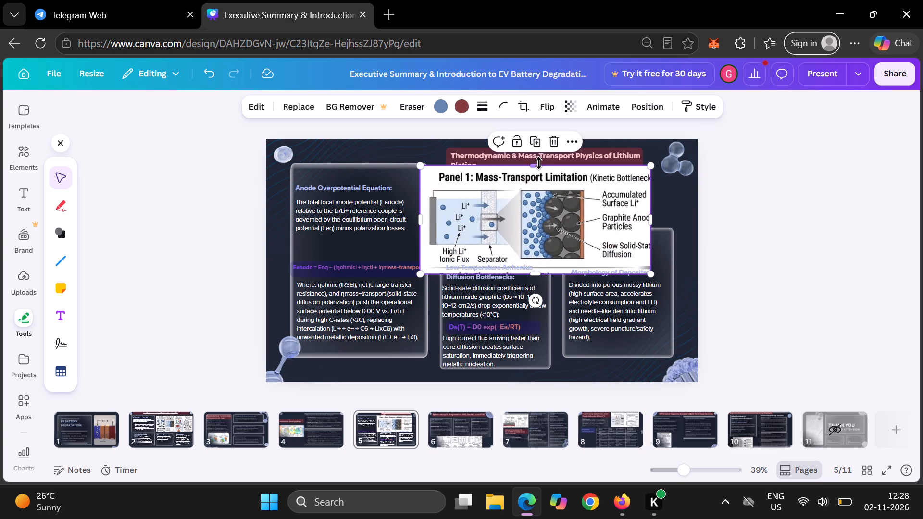
Crop the Panel 1 image from its top edge and move it up between the title and the two smaller boxes.
{"action": "left_click_drag", "start_coordinate": [538, 163], "coordinate": [532, 202]}
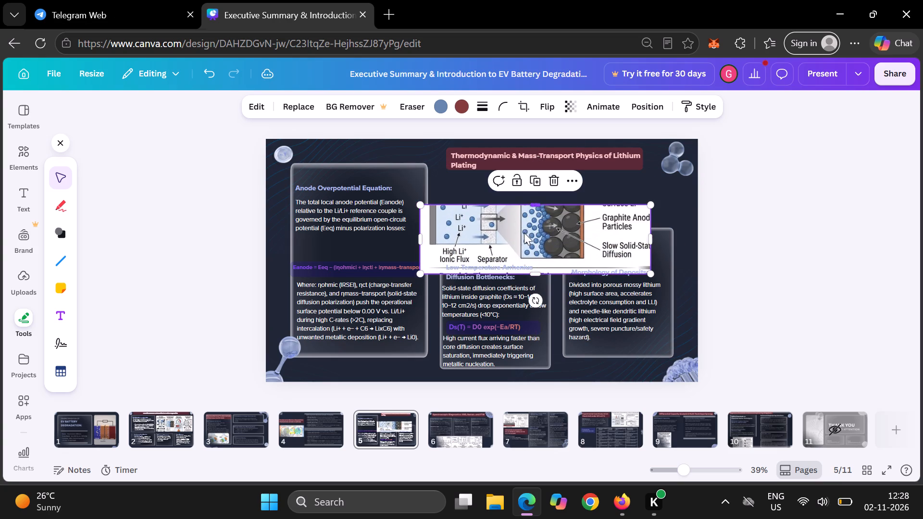
{"action": "left_click_drag", "start_coordinate": [516, 254], "coordinate": [509, 228]}
Widen the Panel 1 image to about 1,196 by 307 and place it just above the two smaller boxes on page 5.
{"action": "left_click_drag", "start_coordinate": [642, 209], "coordinate": [665, 208]}
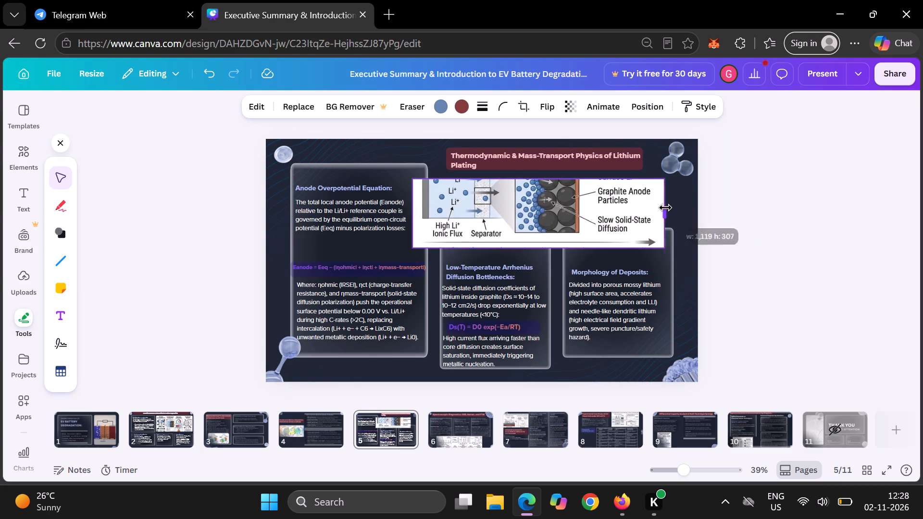
{"action": "left_click_drag", "start_coordinate": [665, 208], "coordinate": [681, 207]}
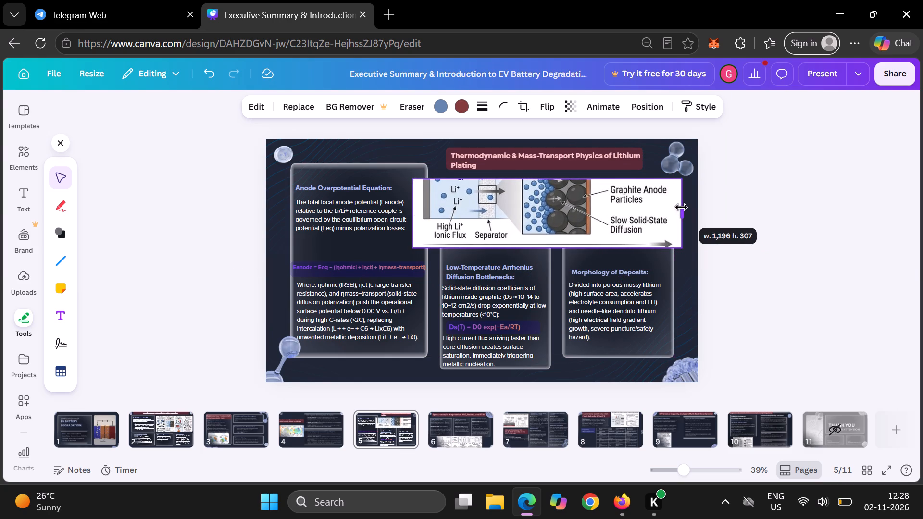
{"action": "left_click_drag", "start_coordinate": [681, 207], "coordinate": [682, 207]}
{"action": "left_click", "coordinate": [549, 223]}
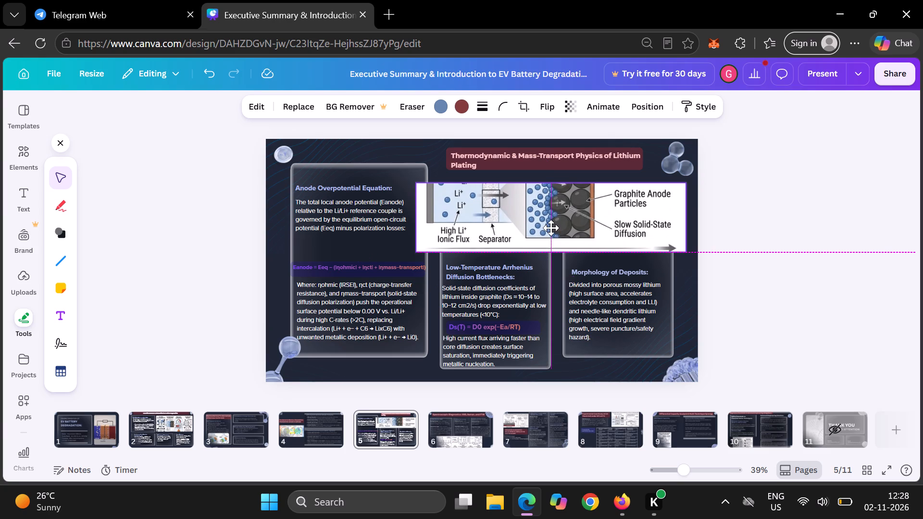
{"action": "left_click", "coordinate": [811, 238]}
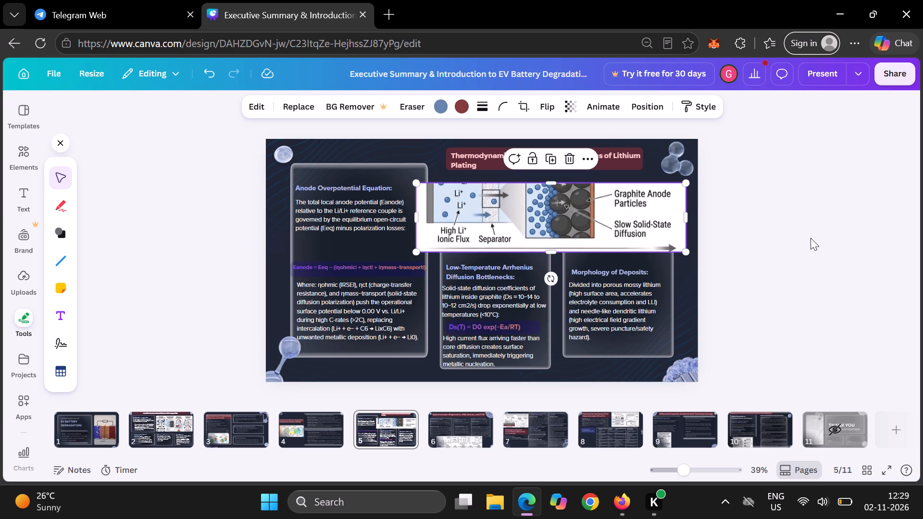
{"action": "left_click", "coordinate": [811, 238]}
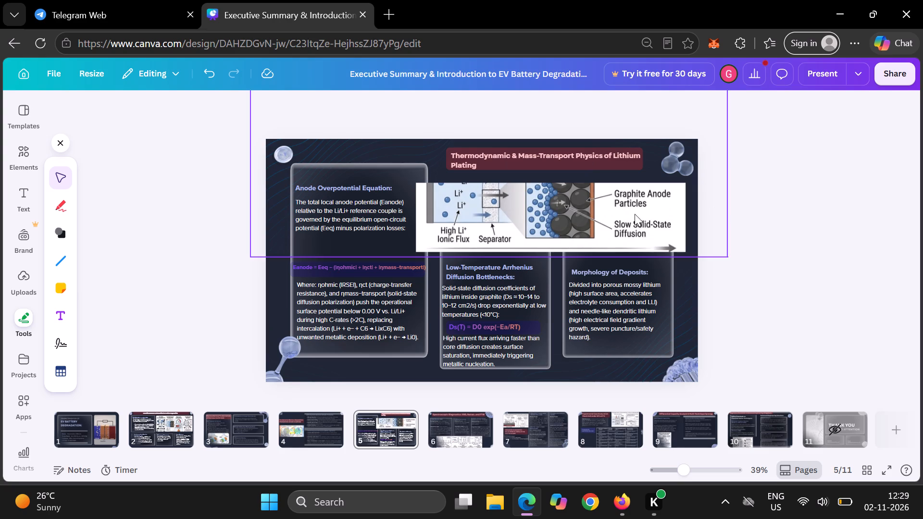
Select the cropped Panel 1 image on page 5.
{"action": "left_click", "coordinate": [511, 220]}
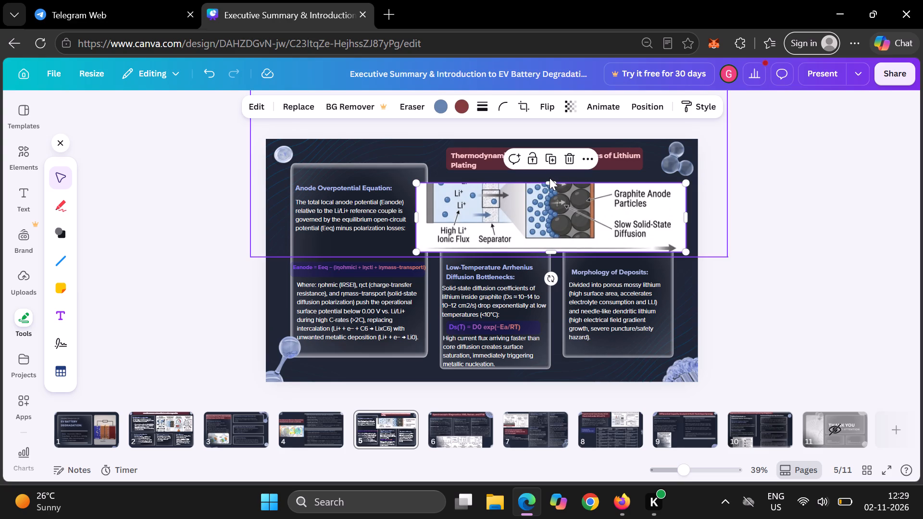
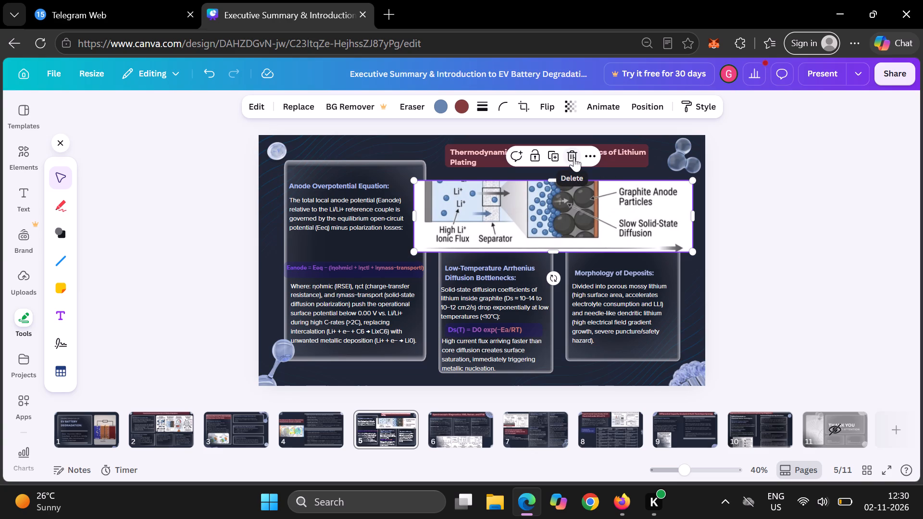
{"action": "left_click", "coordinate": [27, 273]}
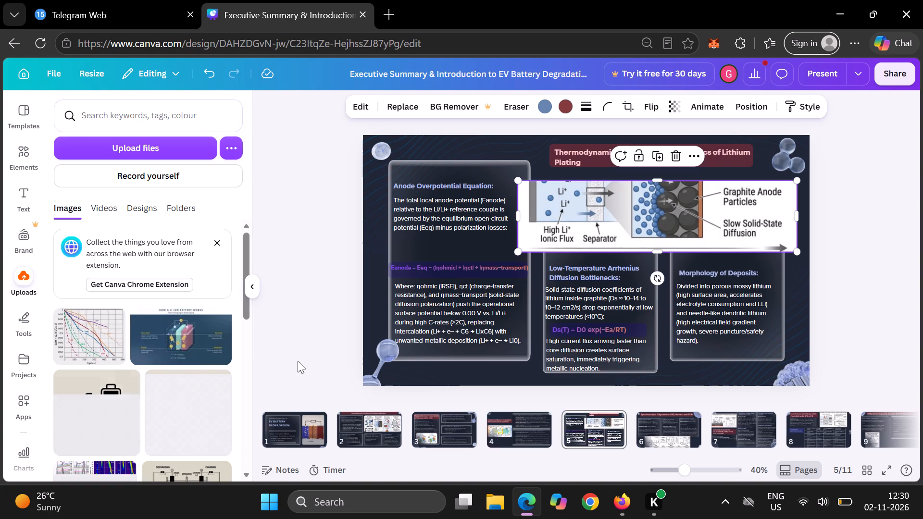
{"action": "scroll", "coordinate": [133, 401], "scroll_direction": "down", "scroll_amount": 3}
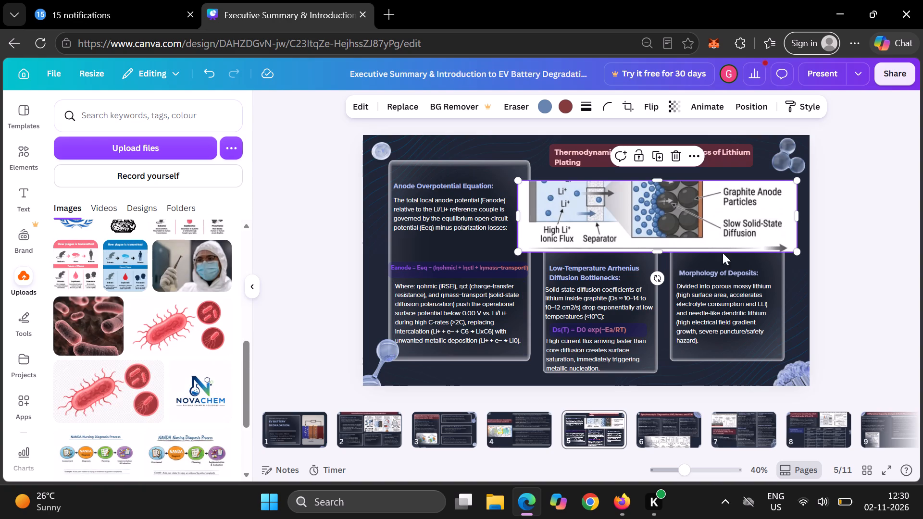
Uncrop the Panel 1 image on page 5 at its bottom and top edges to include Panels 2 and 3, about 1,058 high.
{"action": "left_click", "coordinate": [671, 208]}
{"action": "left_click", "coordinate": [682, 225]}
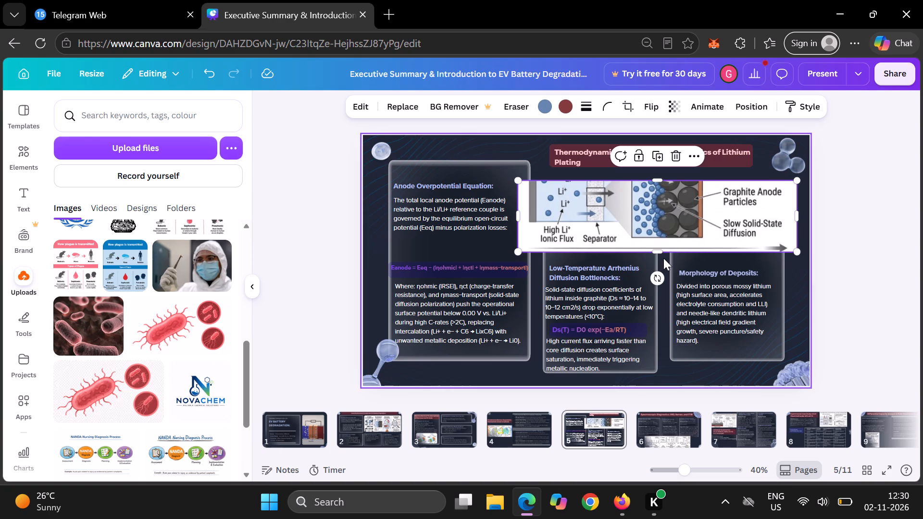
{"action": "left_click_drag", "start_coordinate": [657, 250], "coordinate": [659, 448]}
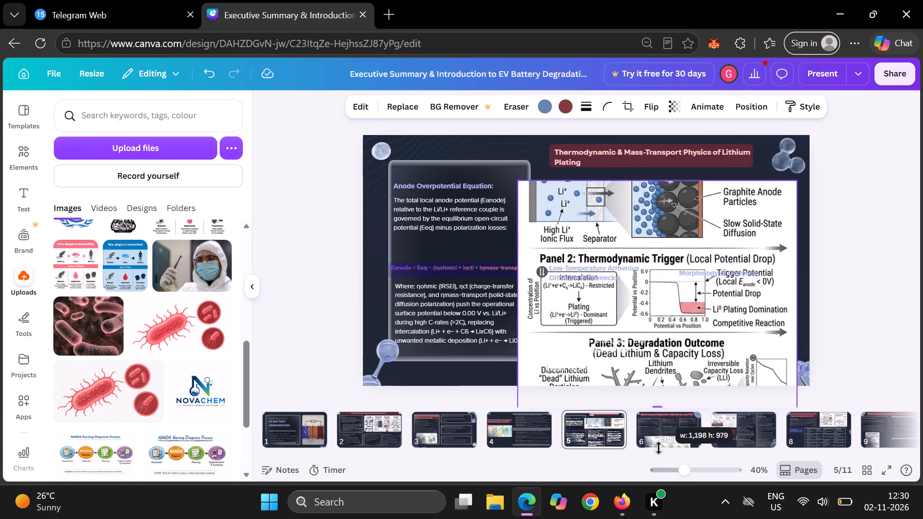
{"action": "left_click_drag", "start_coordinate": [659, 448], "coordinate": [658, 393]}
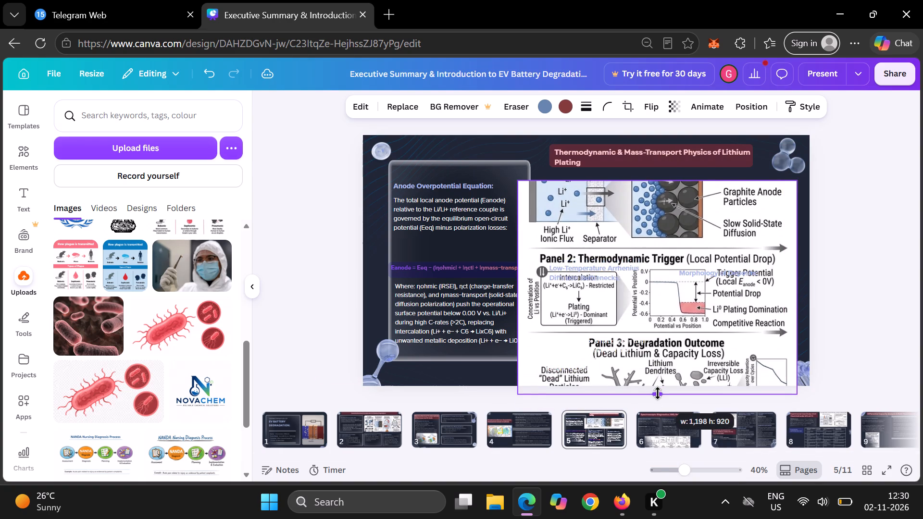
{"action": "left_click_drag", "start_coordinate": [656, 176], "coordinate": [653, 144]}
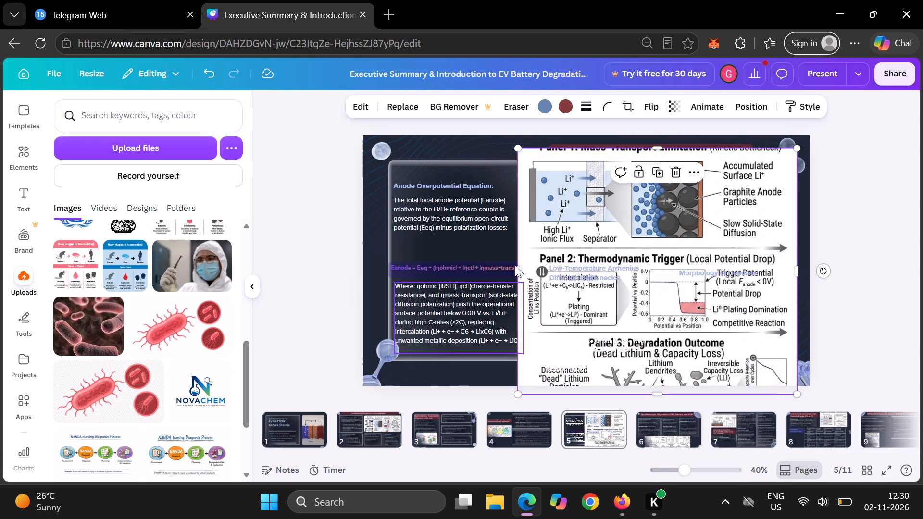
{"action": "left_click_drag", "start_coordinate": [515, 266], "coordinate": [518, 268]}
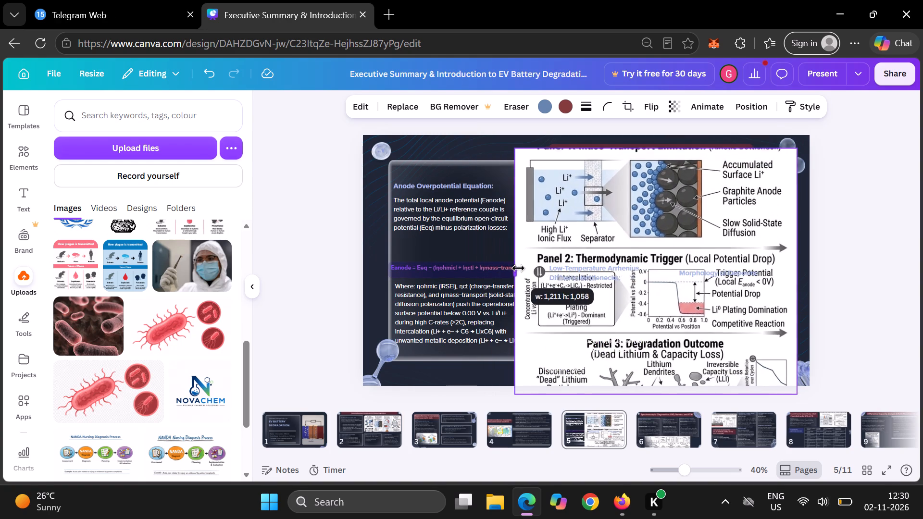
{"action": "left_click_drag", "start_coordinate": [518, 268], "coordinate": [520, 268]}
Move the panel image toward the page's centre and uncrop its remaining bottom and top edges, from its title to the copper current collector.
{"action": "left_click_drag", "start_coordinate": [643, 300], "coordinate": [577, 263]}
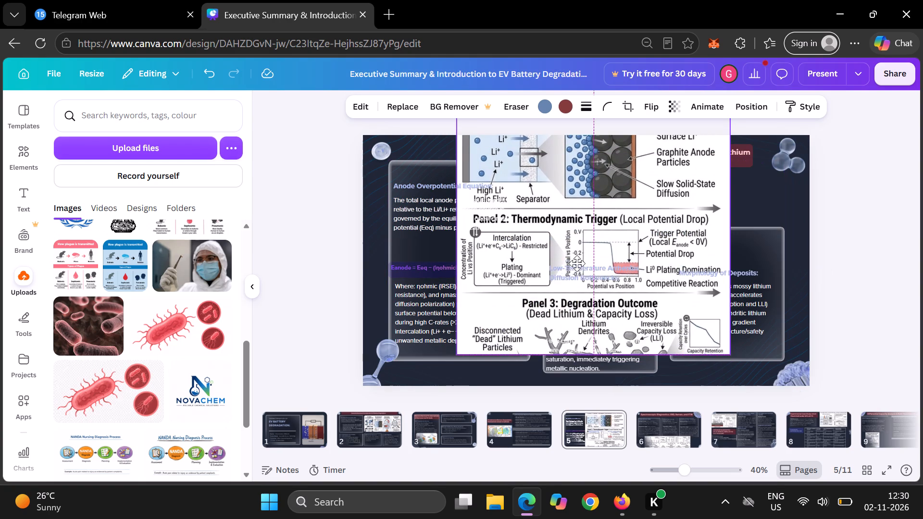
{"action": "left_click_drag", "start_coordinate": [577, 263], "coordinate": [577, 269]}
{"action": "left_click_drag", "start_coordinate": [594, 360], "coordinate": [596, 404]}
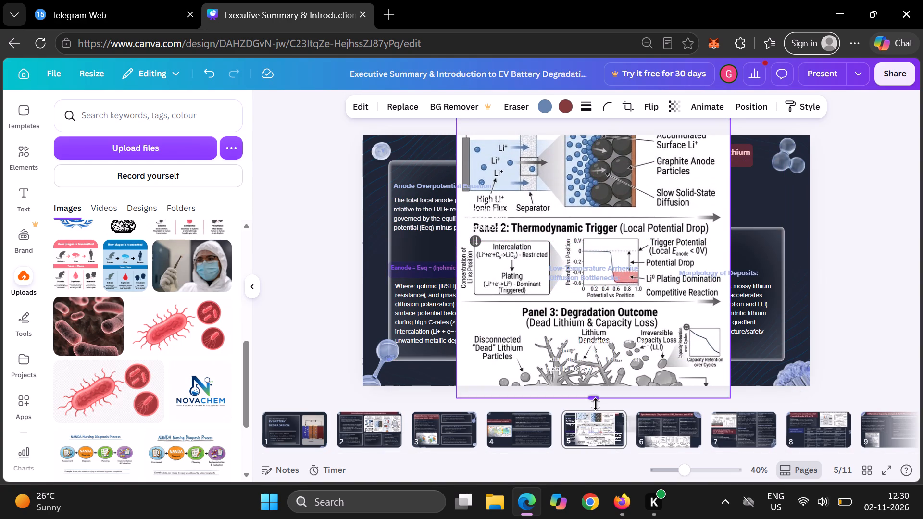
{"action": "left_click_drag", "start_coordinate": [596, 404], "coordinate": [600, 417]}
{"action": "left_click_drag", "start_coordinate": [640, 316], "coordinate": [634, 244]}
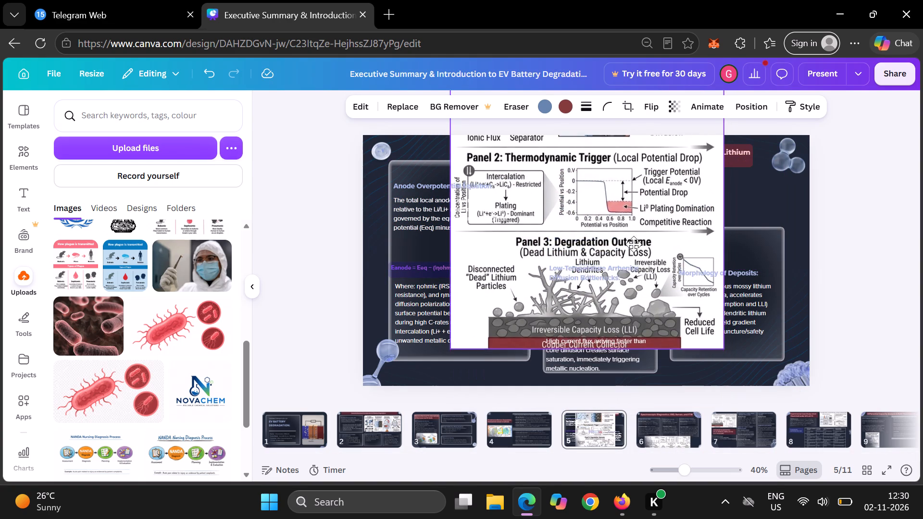
{"action": "left_click_drag", "start_coordinate": [634, 244], "coordinate": [643, 407]}
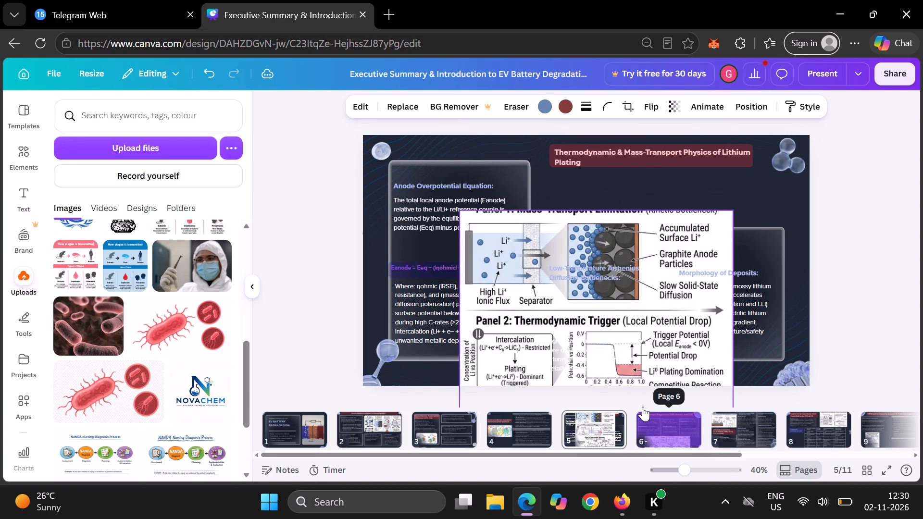
{"action": "left_click_drag", "start_coordinate": [643, 407], "coordinate": [643, 407]}
{"action": "left_click_drag", "start_coordinate": [598, 205], "coordinate": [605, 139]}
{"action": "left_click", "coordinate": [775, 192]}
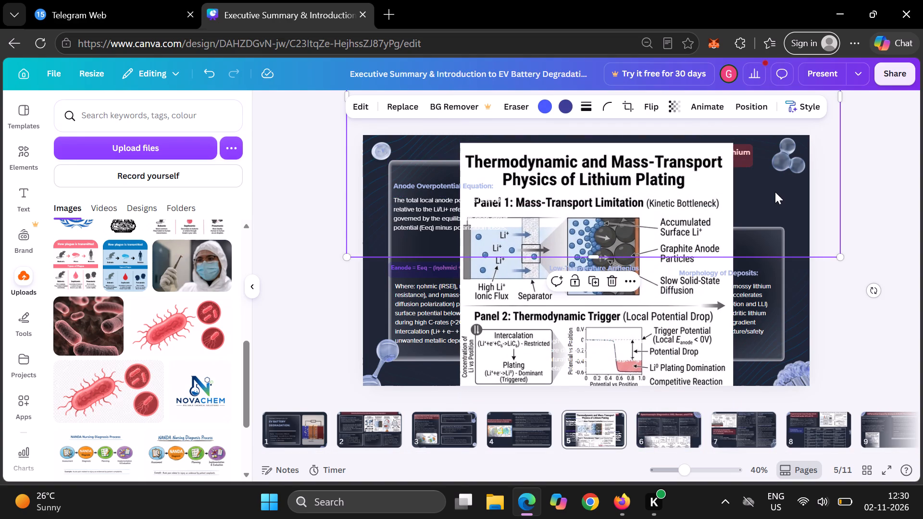
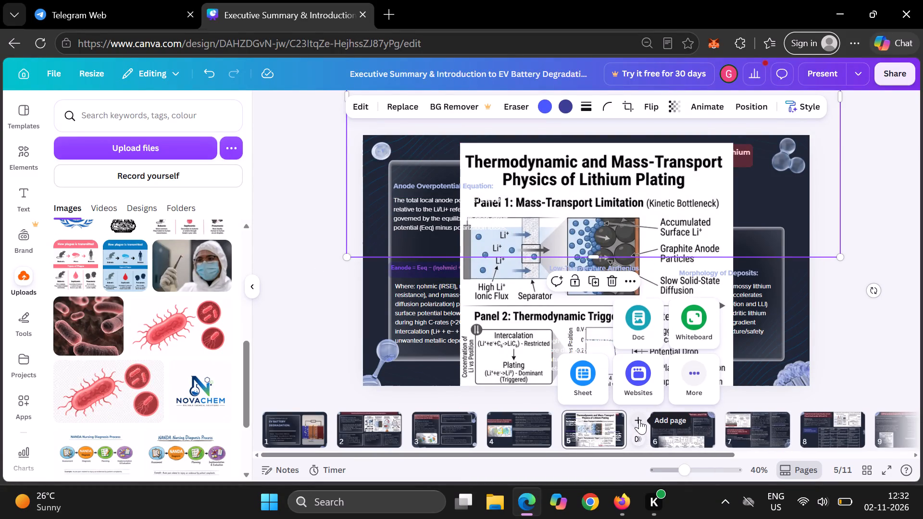
Add a blank page directly after page 5.
{"action": "left_click", "coordinate": [629, 420]}
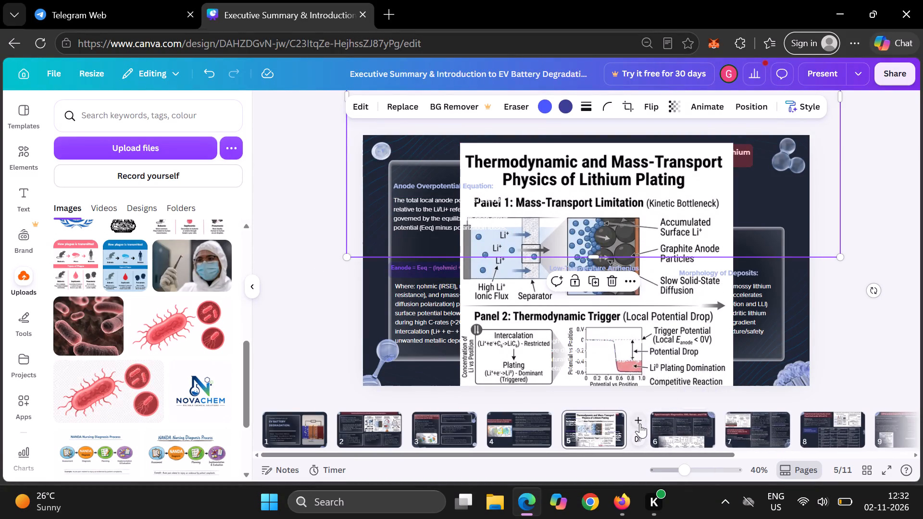
{"action": "left_click", "coordinate": [642, 425]}
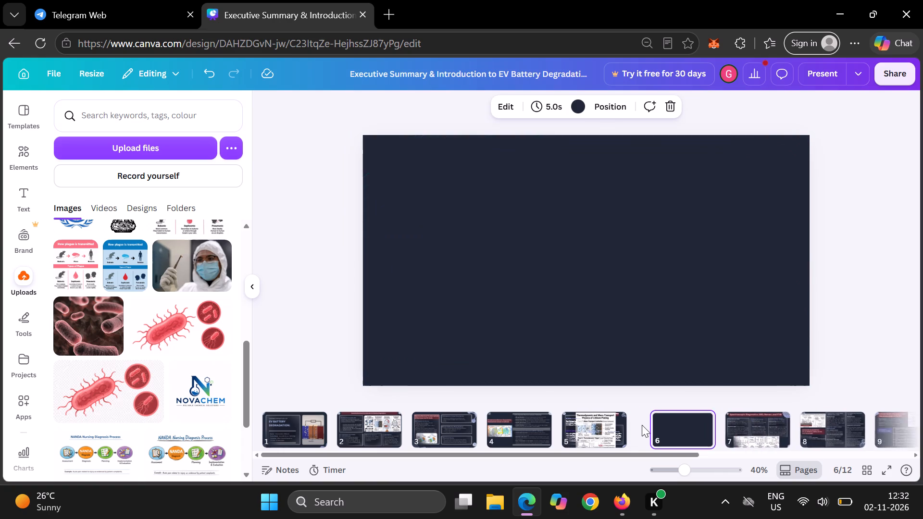
Move the full lithium plating illustration from page 5 onto the new blank page 6.
{"action": "left_click", "coordinate": [591, 425]}
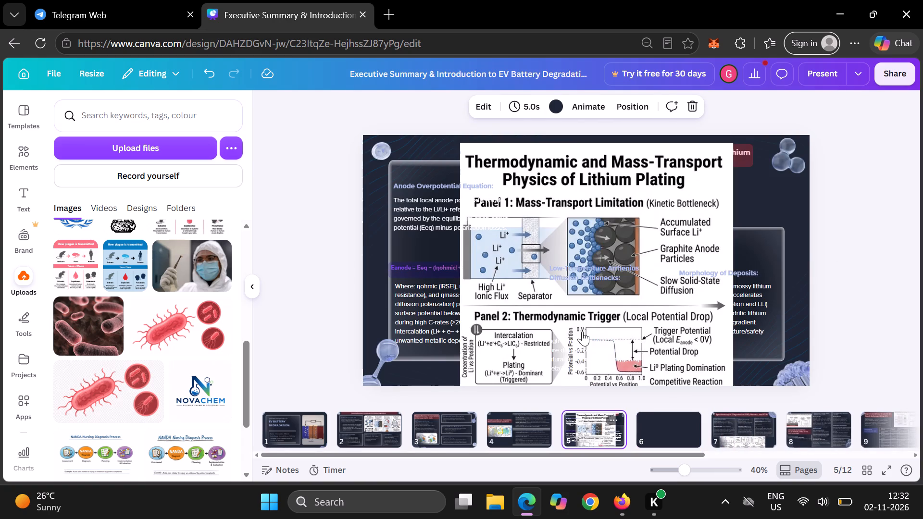
{"action": "left_click", "coordinate": [574, 280]}
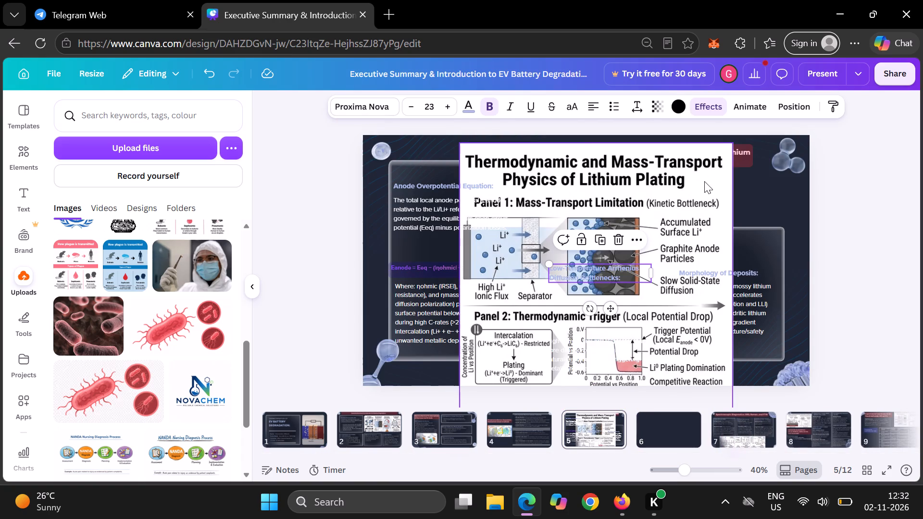
{"action": "left_click_drag", "start_coordinate": [704, 181], "coordinate": [680, 426]}
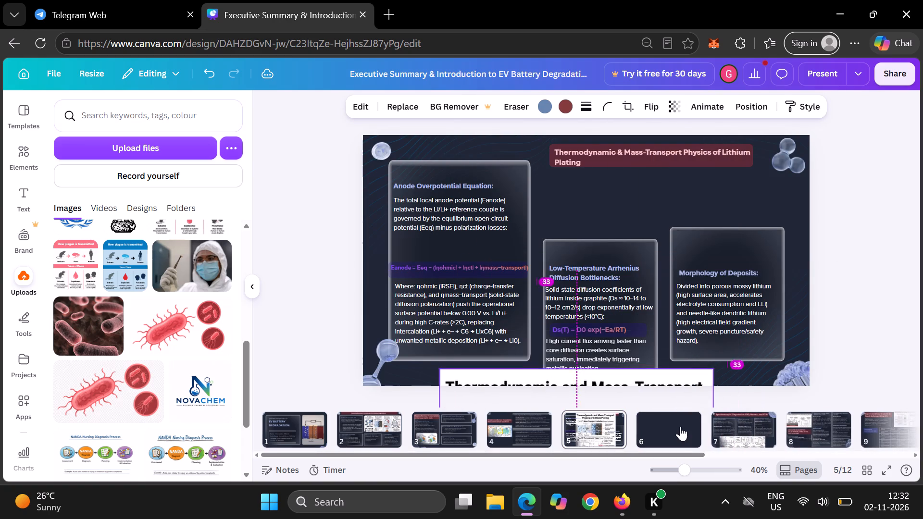
{"action": "left_click_drag", "start_coordinate": [680, 426], "coordinate": [679, 430]}
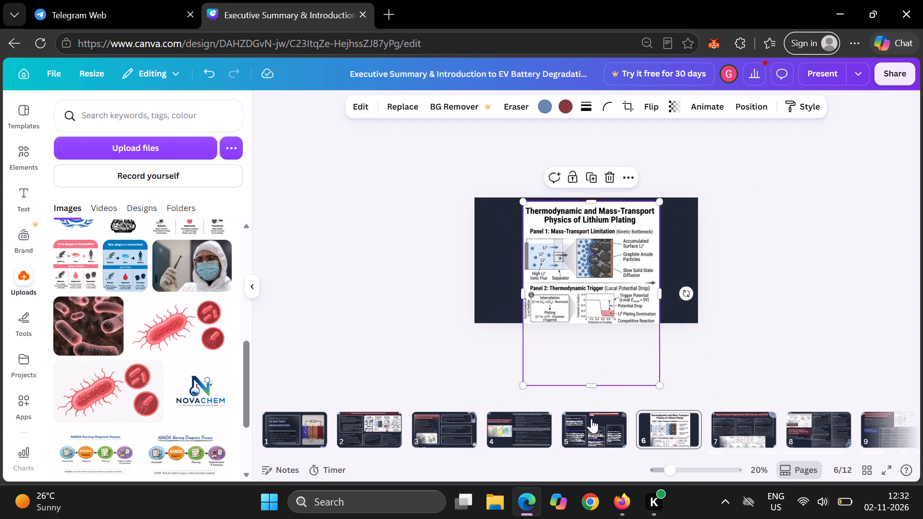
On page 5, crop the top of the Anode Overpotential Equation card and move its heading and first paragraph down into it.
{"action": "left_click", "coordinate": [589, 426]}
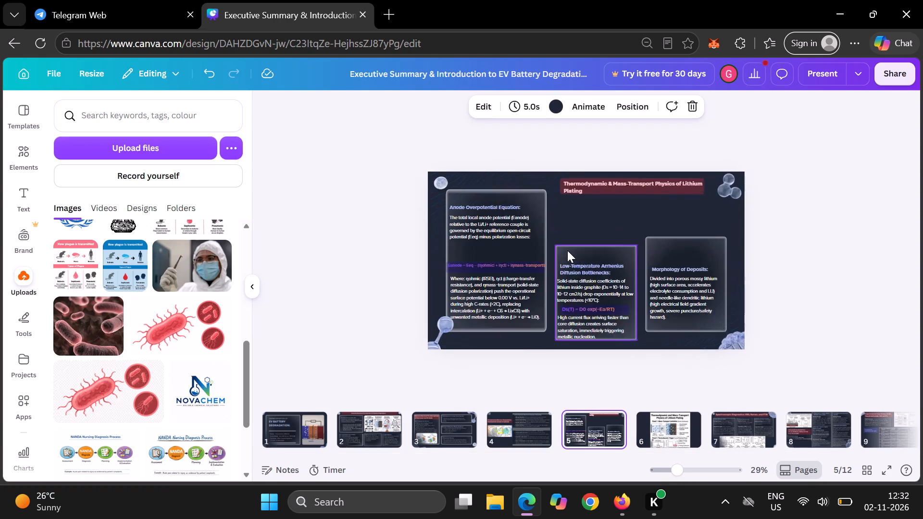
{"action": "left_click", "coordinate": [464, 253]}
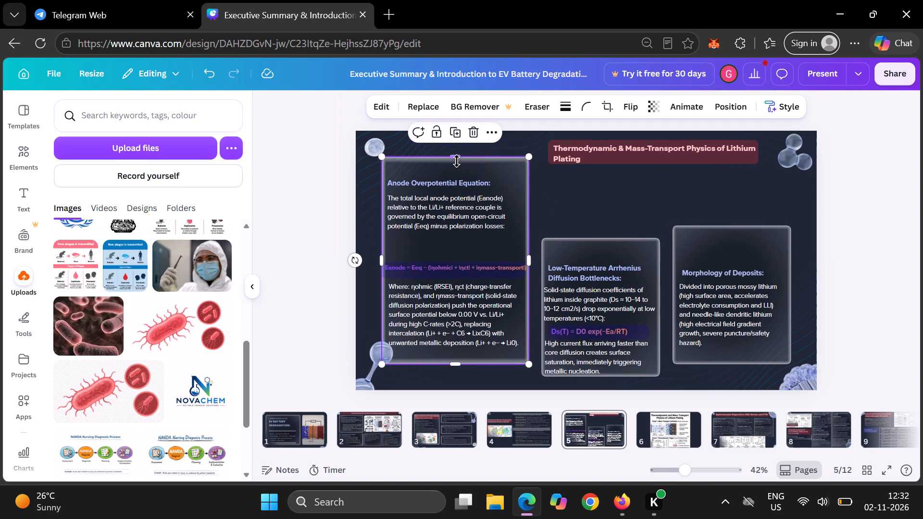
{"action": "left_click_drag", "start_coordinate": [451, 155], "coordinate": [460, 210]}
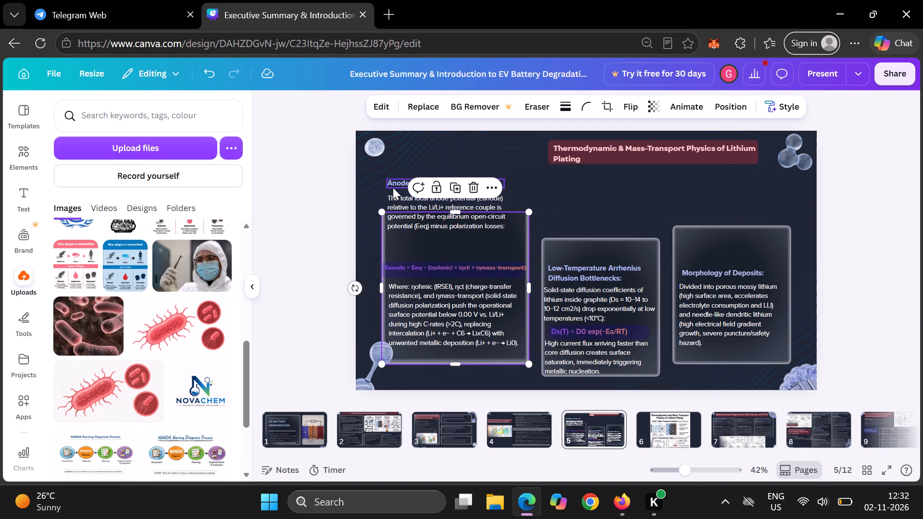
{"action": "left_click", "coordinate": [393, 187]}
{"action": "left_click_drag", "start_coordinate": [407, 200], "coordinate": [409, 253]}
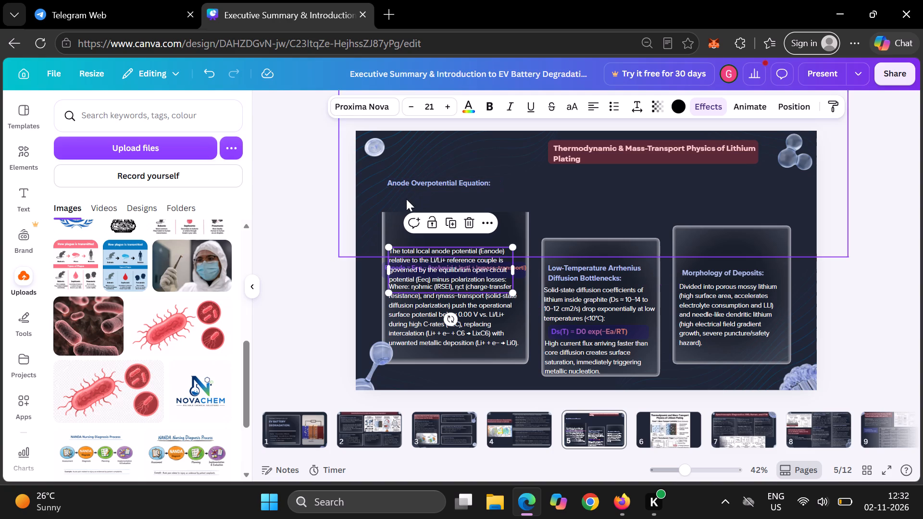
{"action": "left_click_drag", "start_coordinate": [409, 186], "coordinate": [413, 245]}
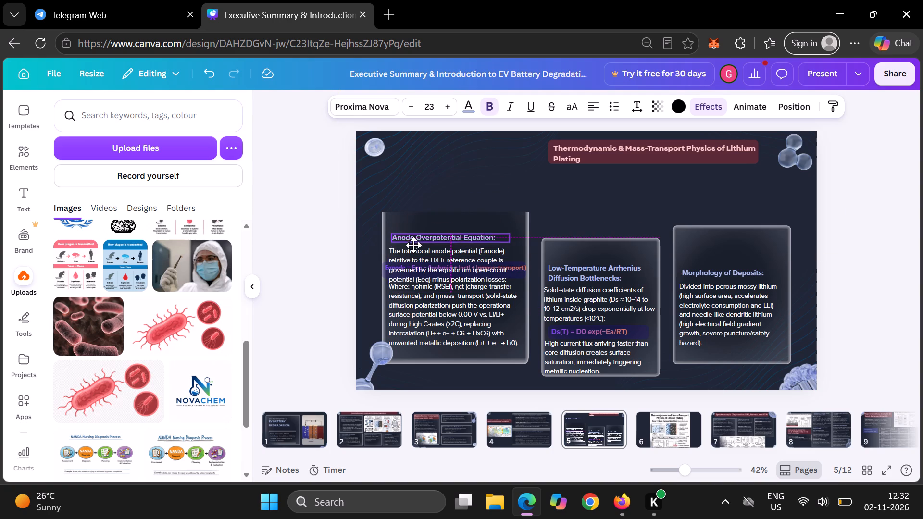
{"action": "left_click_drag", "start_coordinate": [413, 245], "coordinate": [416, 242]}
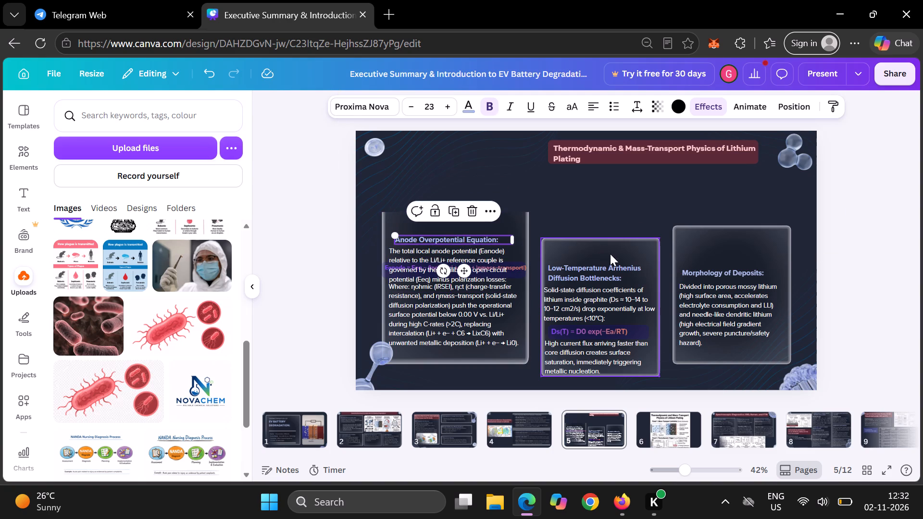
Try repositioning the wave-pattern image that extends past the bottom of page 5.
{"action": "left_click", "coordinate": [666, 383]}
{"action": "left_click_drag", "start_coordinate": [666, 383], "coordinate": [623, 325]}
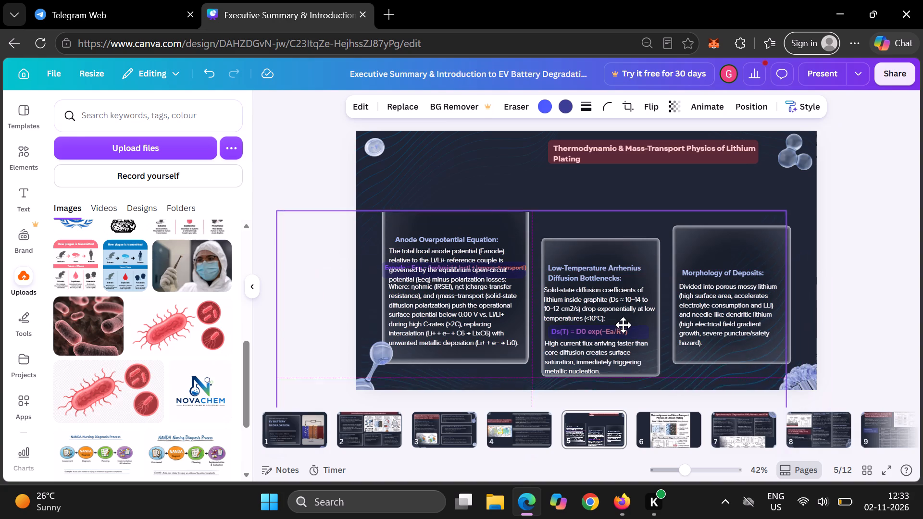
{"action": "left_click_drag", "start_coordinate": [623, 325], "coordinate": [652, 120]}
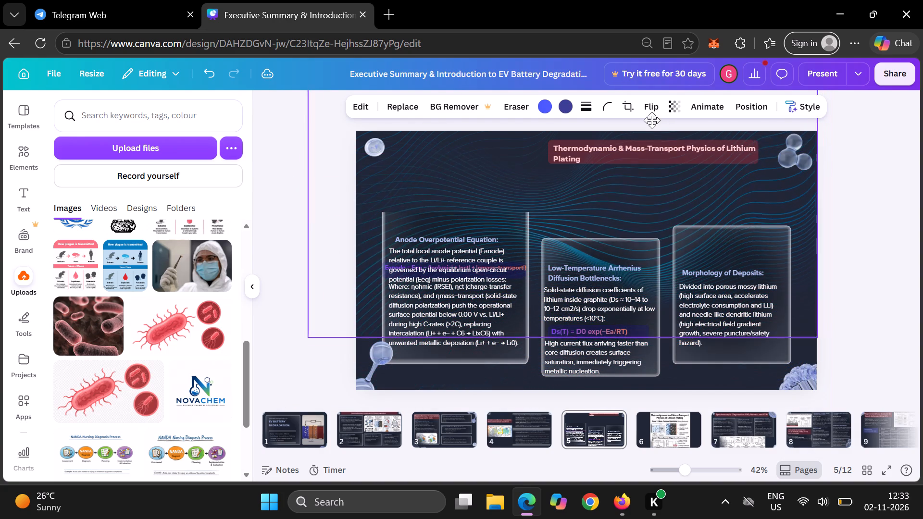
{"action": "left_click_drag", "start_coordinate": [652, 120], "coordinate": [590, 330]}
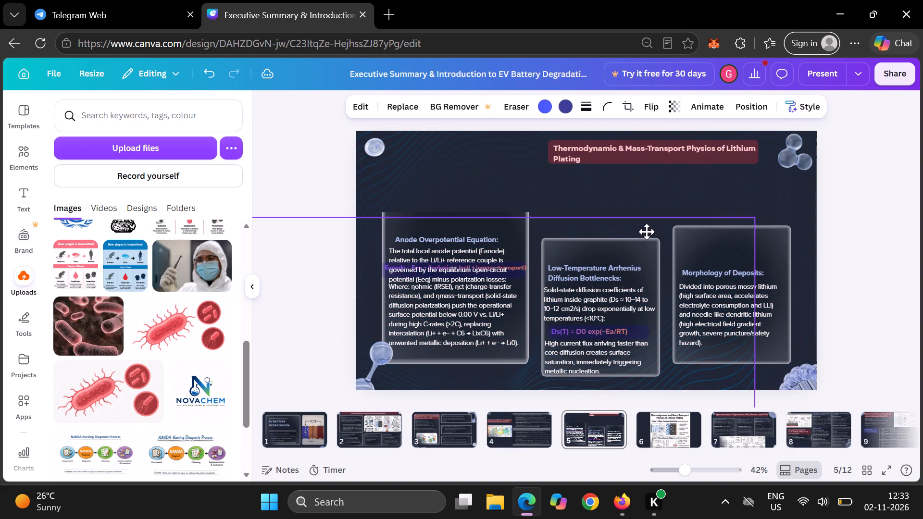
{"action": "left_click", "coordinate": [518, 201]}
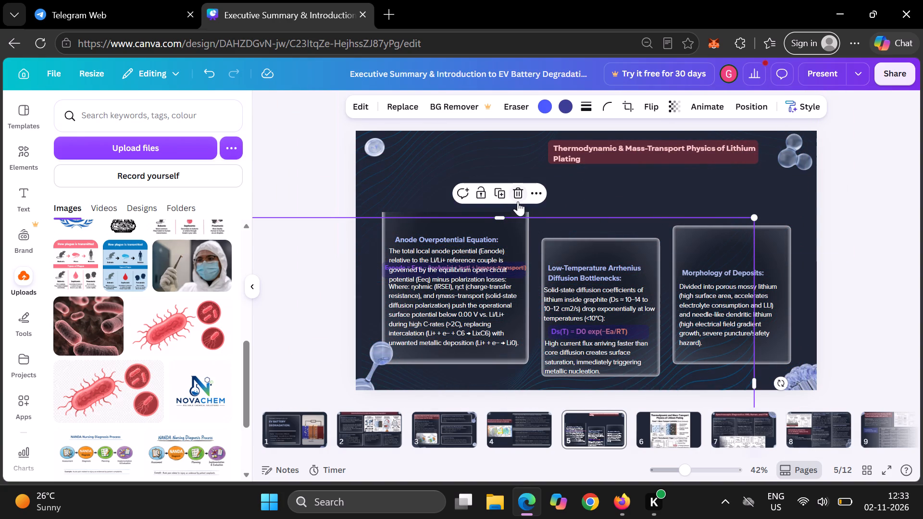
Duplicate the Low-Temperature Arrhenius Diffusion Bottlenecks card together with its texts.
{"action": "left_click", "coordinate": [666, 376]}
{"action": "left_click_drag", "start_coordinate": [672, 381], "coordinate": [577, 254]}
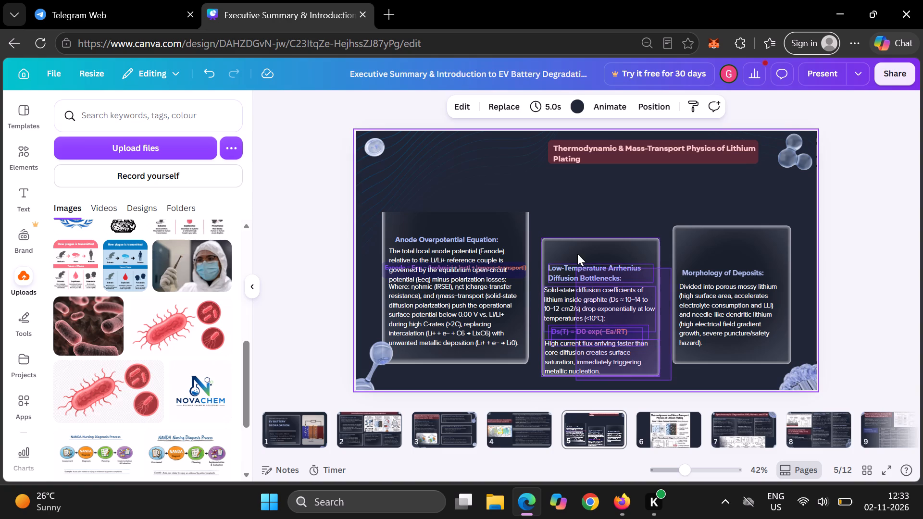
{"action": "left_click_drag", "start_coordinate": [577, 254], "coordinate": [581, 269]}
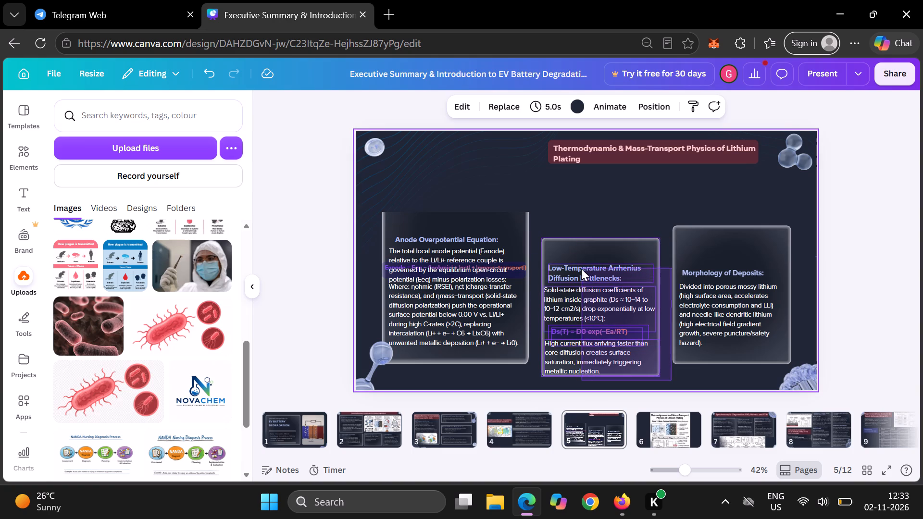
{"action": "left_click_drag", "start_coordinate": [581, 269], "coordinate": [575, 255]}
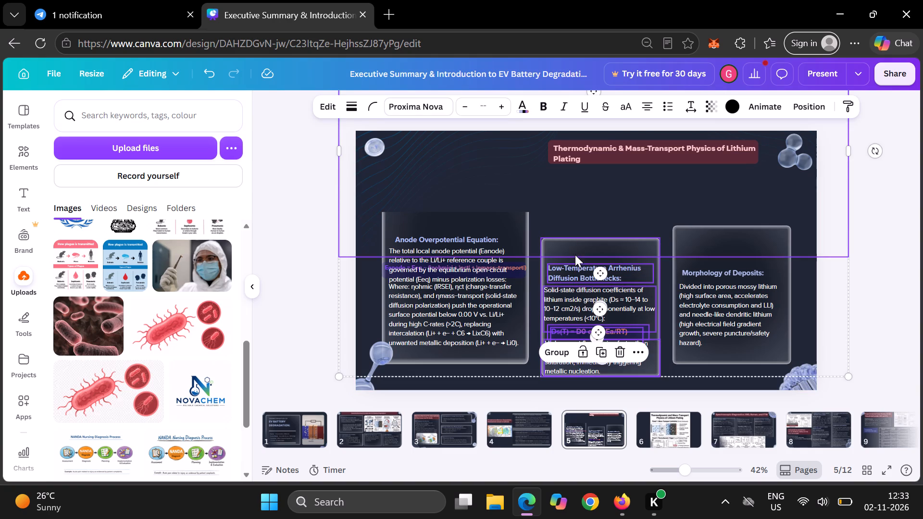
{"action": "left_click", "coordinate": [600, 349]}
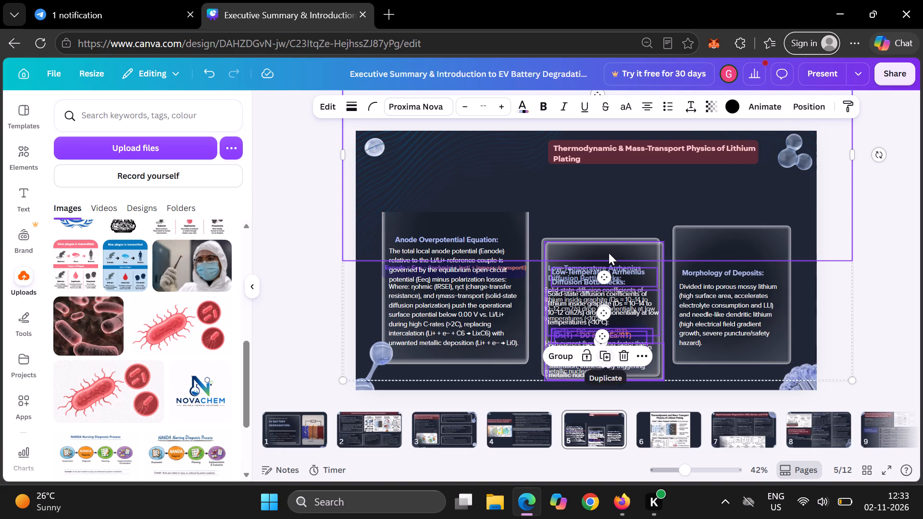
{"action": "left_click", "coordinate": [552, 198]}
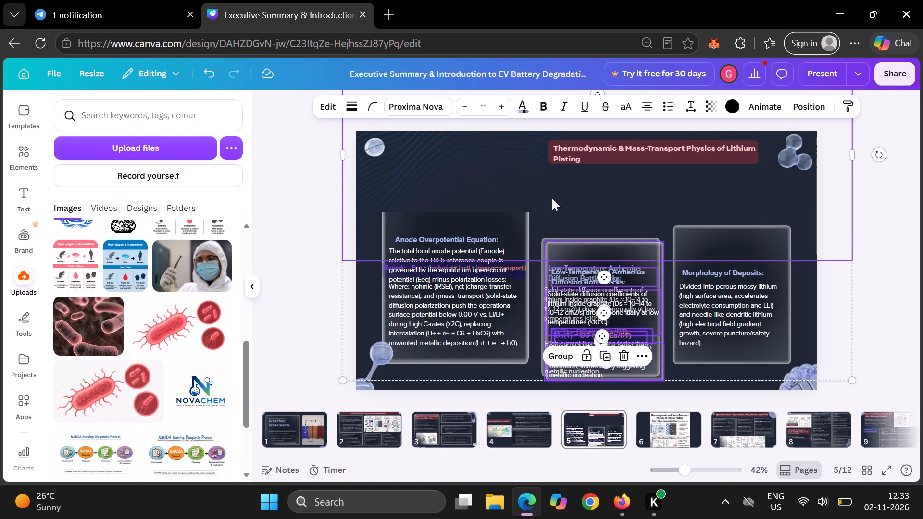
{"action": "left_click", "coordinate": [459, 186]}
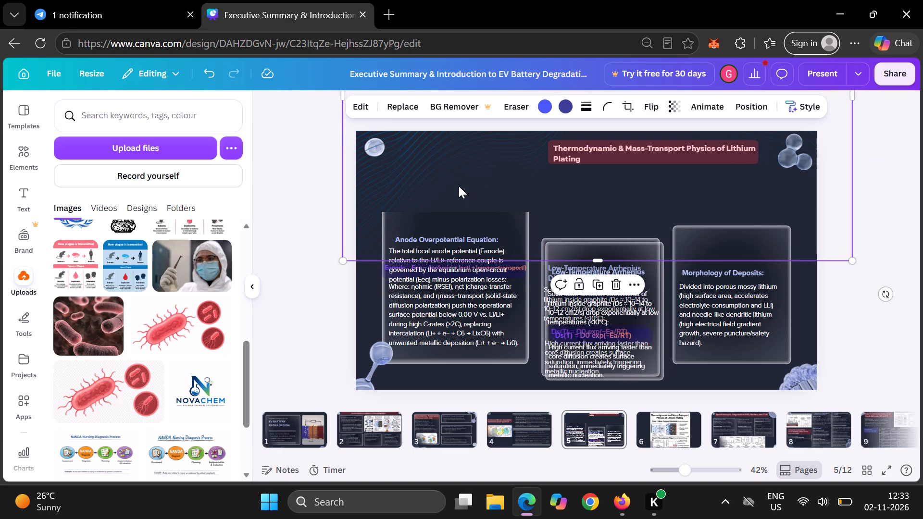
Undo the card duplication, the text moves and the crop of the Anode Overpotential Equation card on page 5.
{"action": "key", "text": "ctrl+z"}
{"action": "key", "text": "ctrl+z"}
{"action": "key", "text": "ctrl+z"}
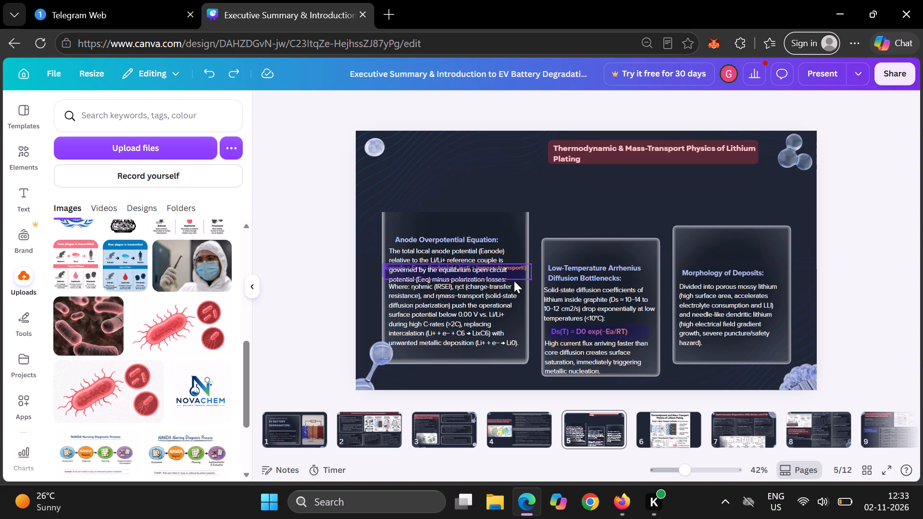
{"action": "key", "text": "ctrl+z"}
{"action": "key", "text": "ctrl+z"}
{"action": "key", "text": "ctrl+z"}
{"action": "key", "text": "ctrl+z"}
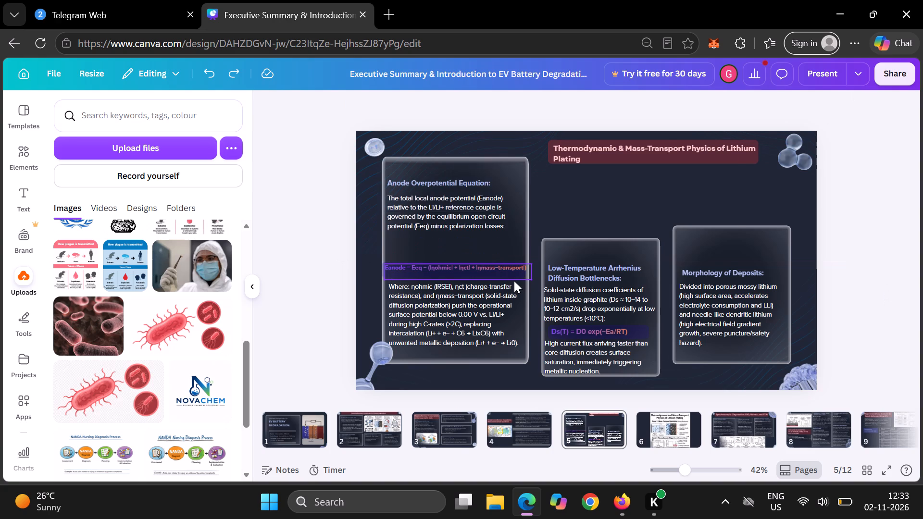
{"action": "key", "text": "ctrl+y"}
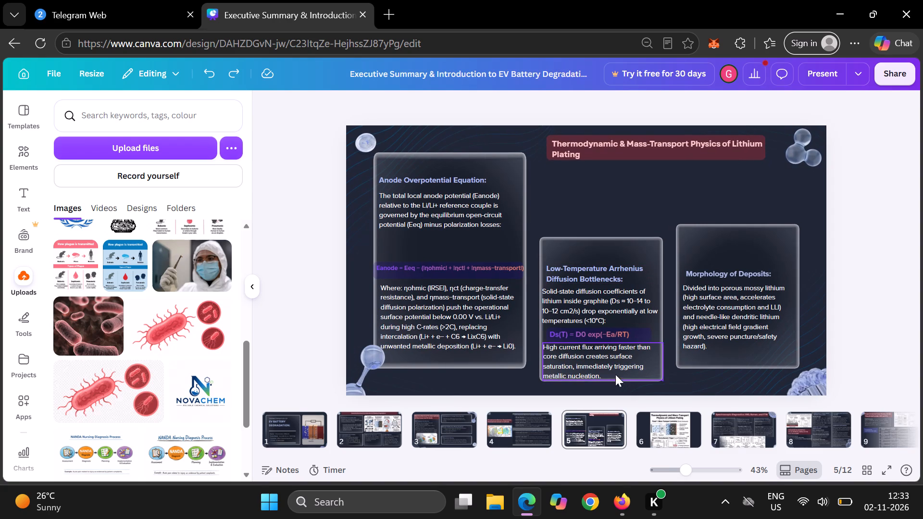
Delete the two oversized wave-pattern images behind the cards on page 5, the upper one and the lower one.
{"action": "left_click", "coordinate": [679, 387]}
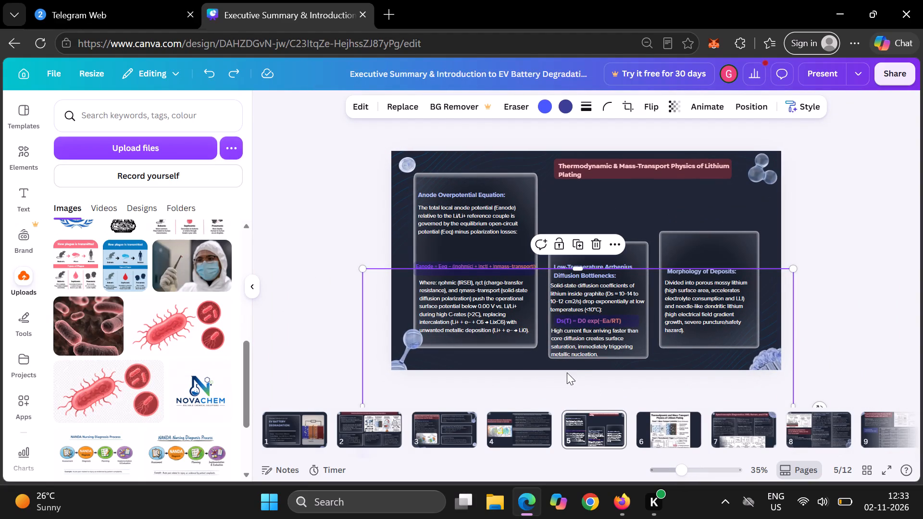
{"action": "left_click", "coordinate": [534, 371]}
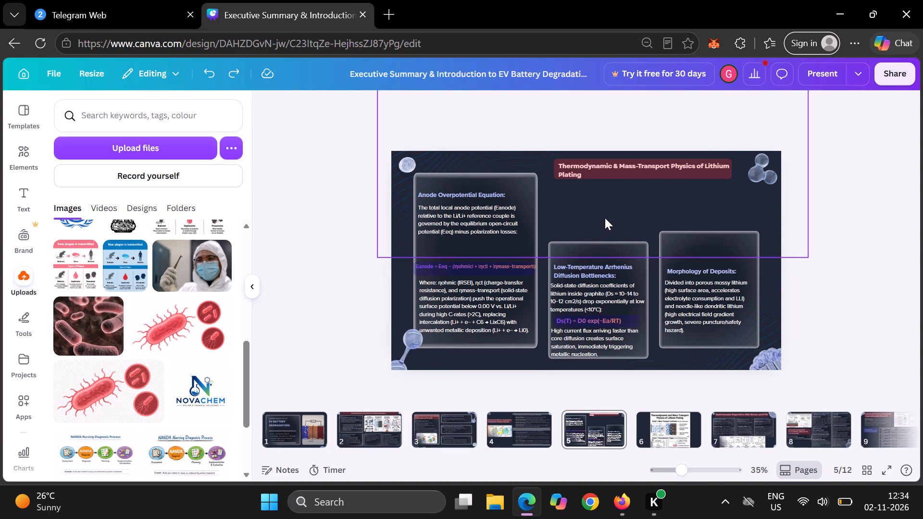
{"action": "left_click_drag", "start_coordinate": [605, 218], "coordinate": [604, 339]}
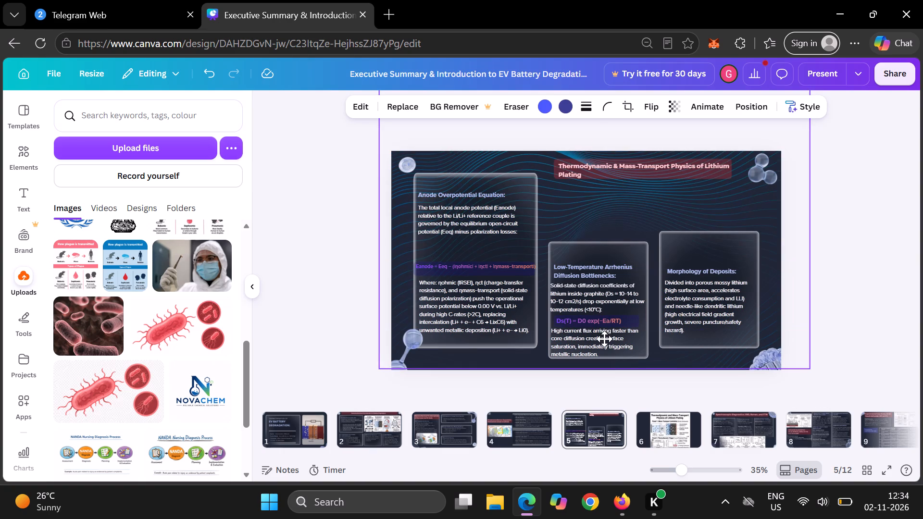
{"action": "left_click_drag", "start_coordinate": [604, 339], "coordinate": [603, 235]}
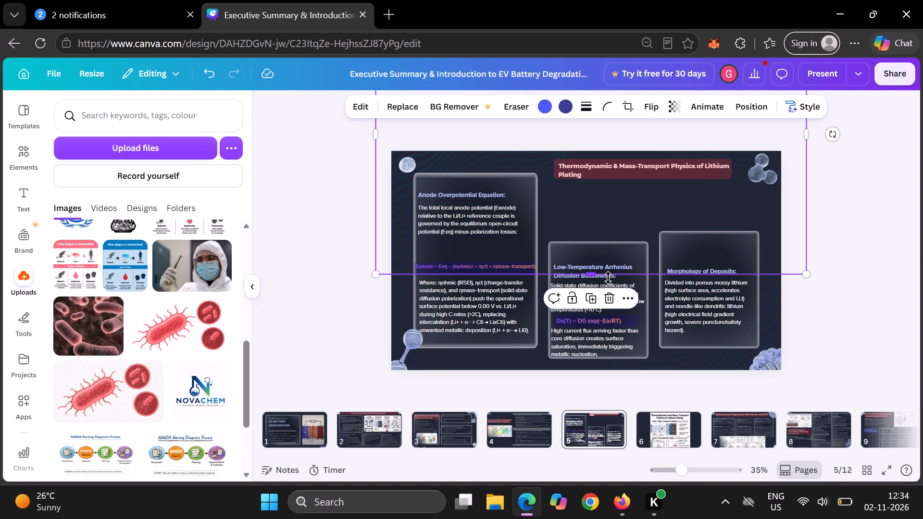
{"action": "left_click", "coordinate": [612, 297]}
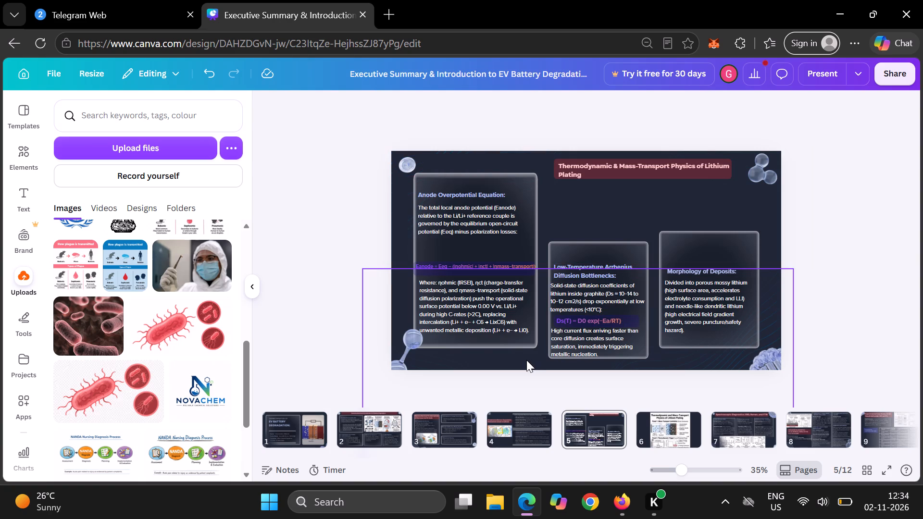
{"action": "left_click", "coordinate": [526, 360]}
{"action": "left_click", "coordinate": [600, 248]}
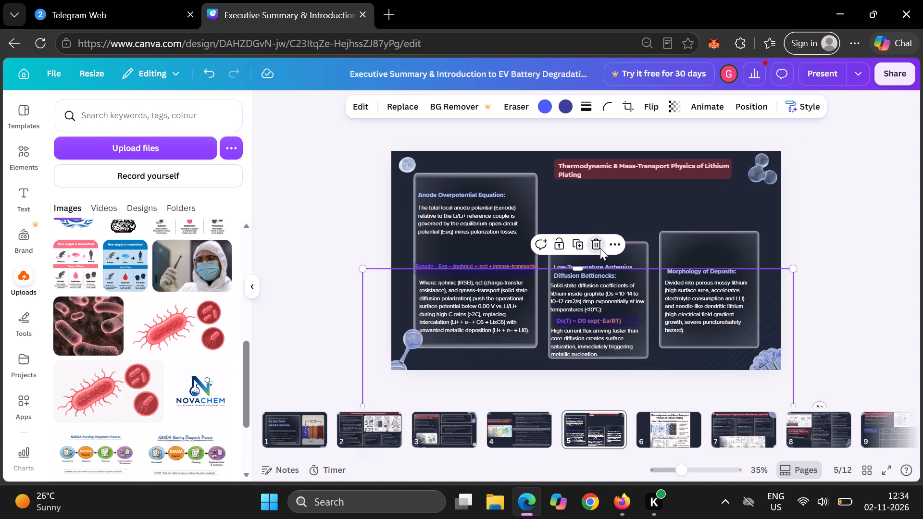
Select the Low-Temperature Arrhenius Diffusion Bottlenecks card with all its texts and nudge it slightly upward.
{"action": "left_click", "coordinate": [583, 219]}
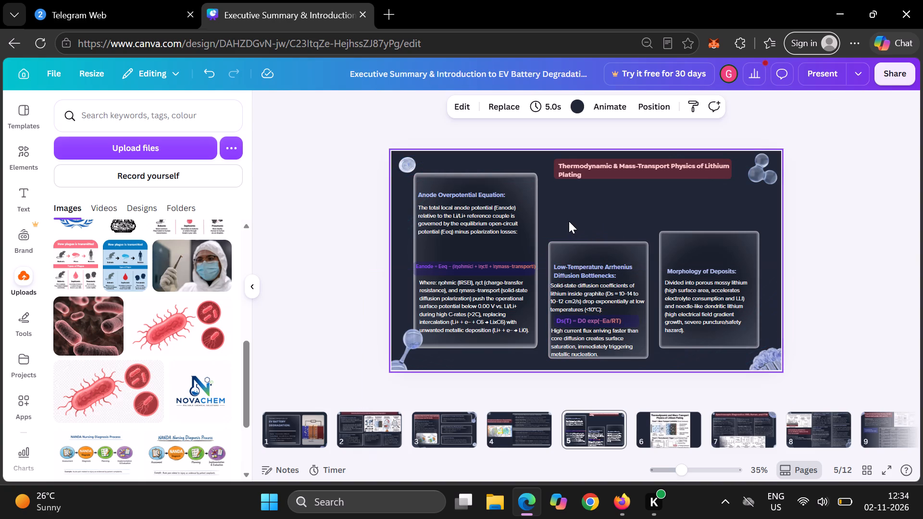
{"action": "left_click_drag", "start_coordinate": [568, 221], "coordinate": [607, 368]}
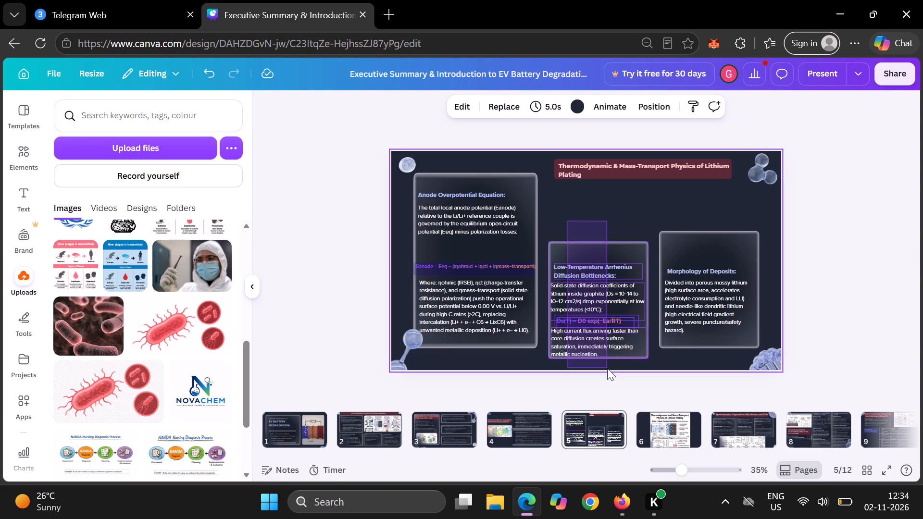
{"action": "key", "text": "shift+Up"}
{"action": "key", "text": "shift+Up"}
{"action": "key", "text": "shift+Up"}
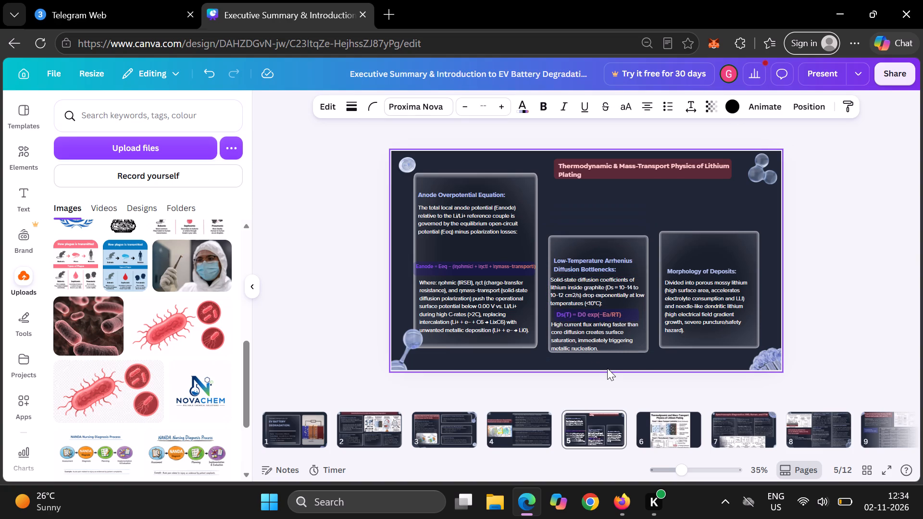
{"action": "key", "text": "shift+Up"}
{"action": "key", "text": "shift+Down"}
{"action": "key", "text": "shift+Down"}
{"action": "key", "text": "shift+Down"}
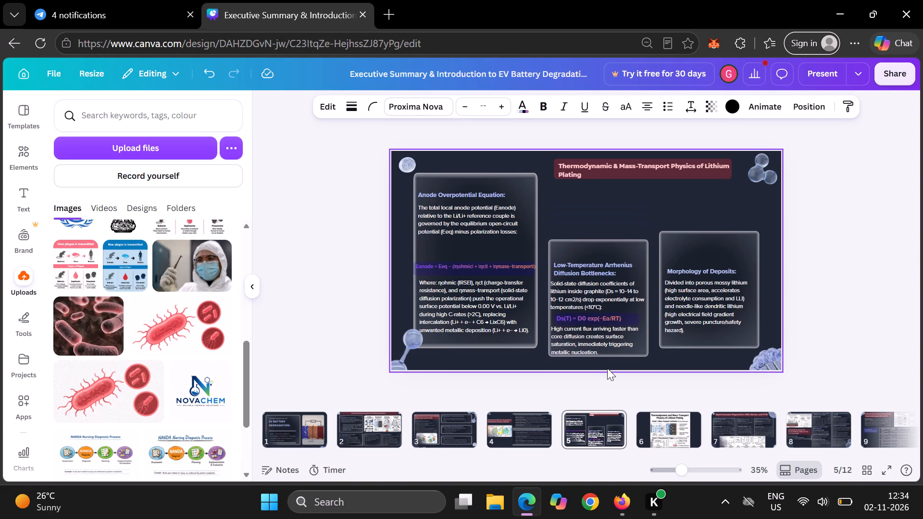
Move the Low-Temperature Arrhenius heading and its solid-state diffusion paragraph up, narrowing the paragraph's text box to fit inside the card.
{"action": "left_click", "coordinate": [694, 211]}
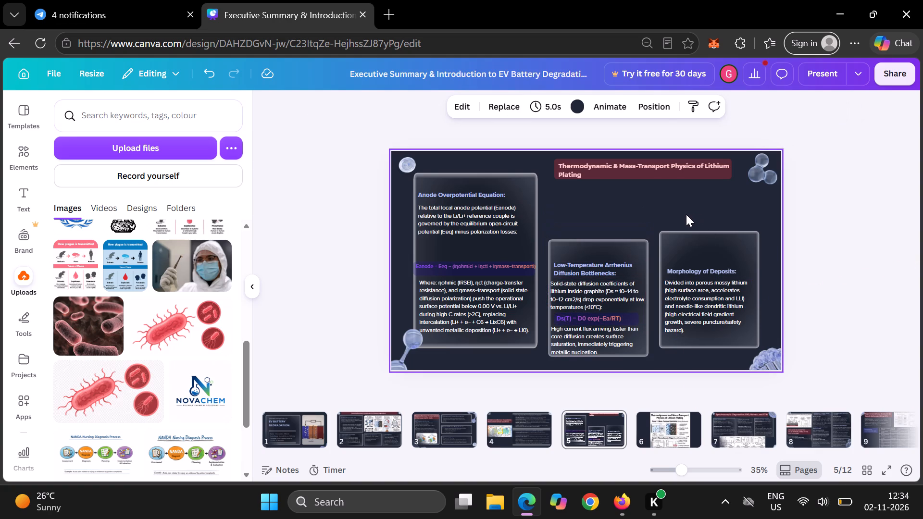
{"action": "left_click_drag", "start_coordinate": [602, 276], "coordinate": [603, 264]}
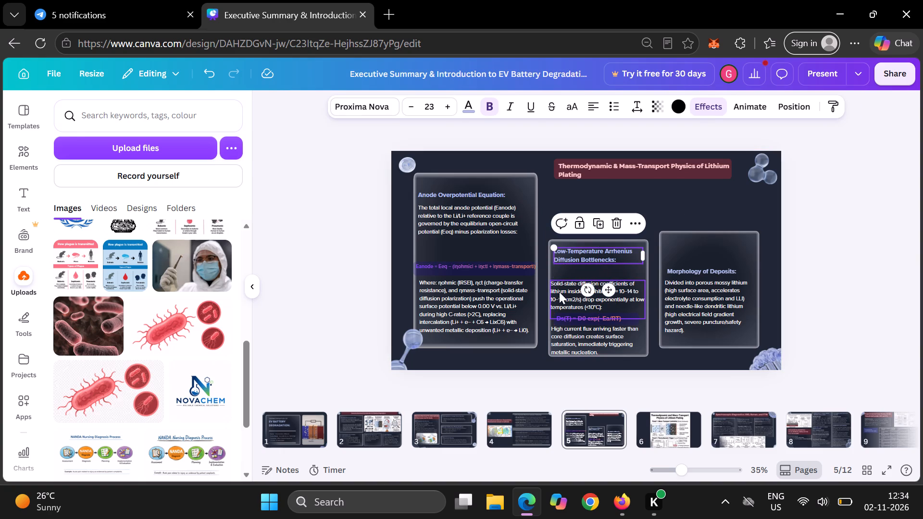
{"action": "left_click_drag", "start_coordinate": [559, 292], "coordinate": [562, 282]}
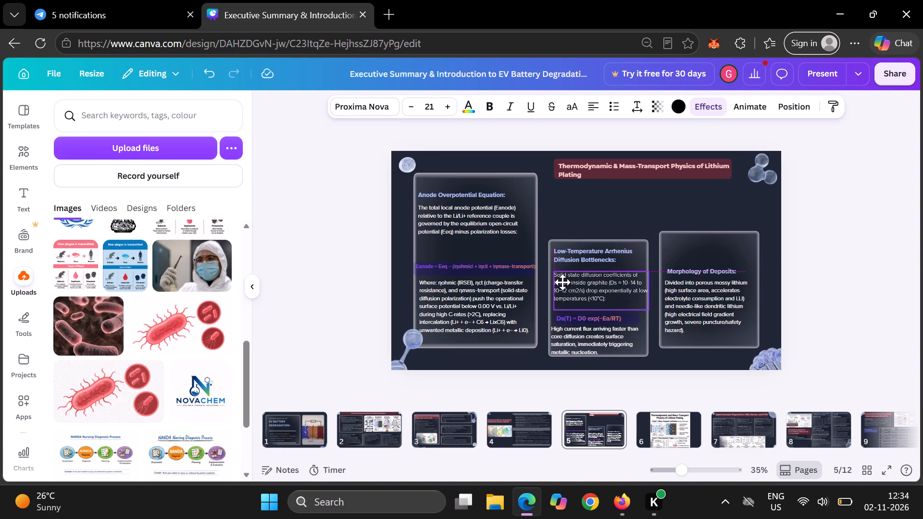
{"action": "left_click_drag", "start_coordinate": [562, 282], "coordinate": [561, 279]}
{"action": "left_click_drag", "start_coordinate": [649, 286], "coordinate": [646, 287]}
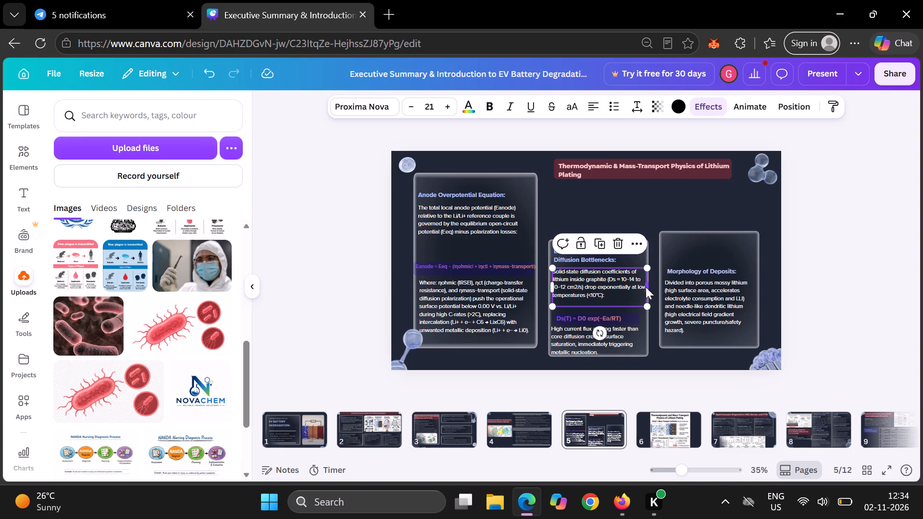
{"action": "left_click_drag", "start_coordinate": [646, 287], "coordinate": [644, 287]}
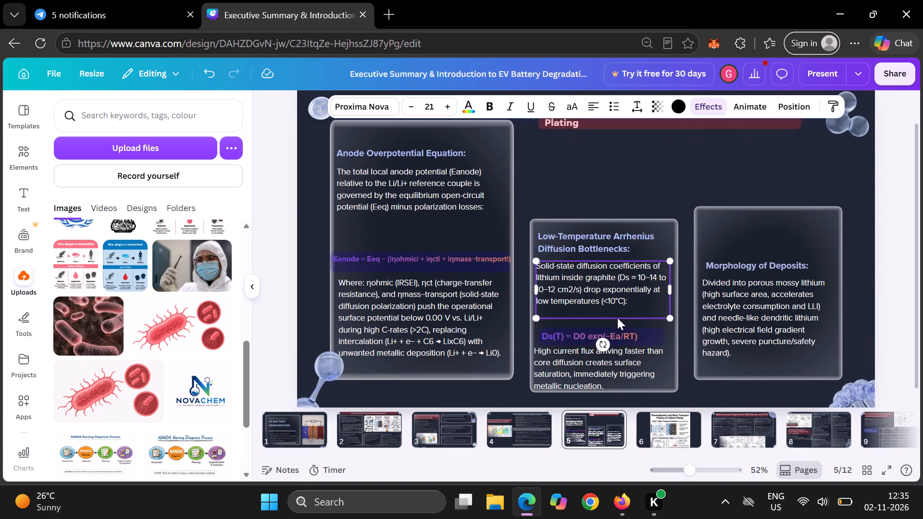
Move the blue highlight bar and the Ds(T) equation text up together, directly beneath the solid-state diffusion paragraph.
{"action": "left_click", "coordinate": [574, 338]}
{"action": "left_click_drag", "start_coordinate": [574, 338], "coordinate": [575, 319]}
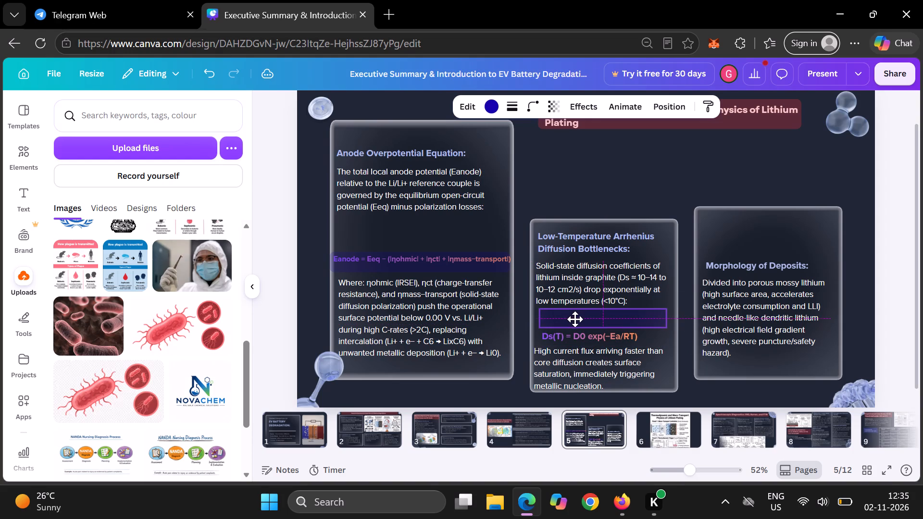
{"action": "left_click_drag", "start_coordinate": [575, 319], "coordinate": [576, 319]}
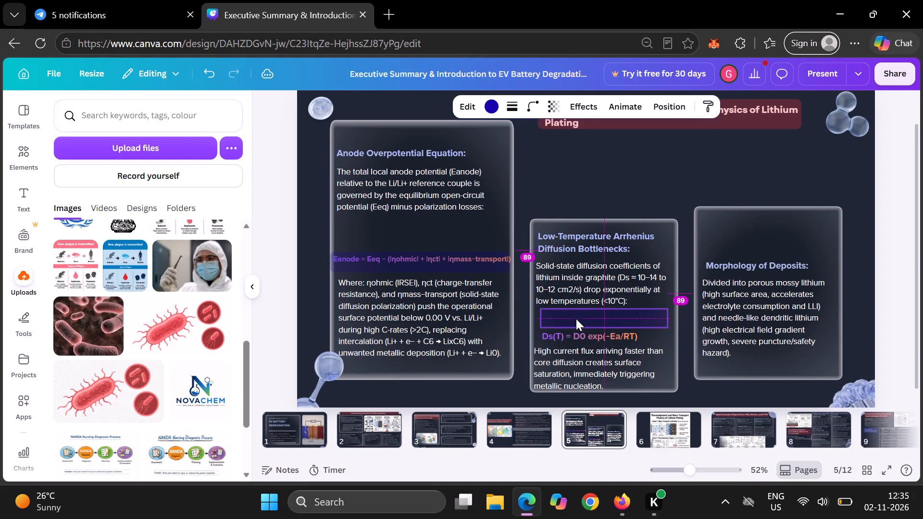
{"action": "left_click", "coordinate": [576, 335]}
{"action": "left_click_drag", "start_coordinate": [576, 335], "coordinate": [576, 316]}
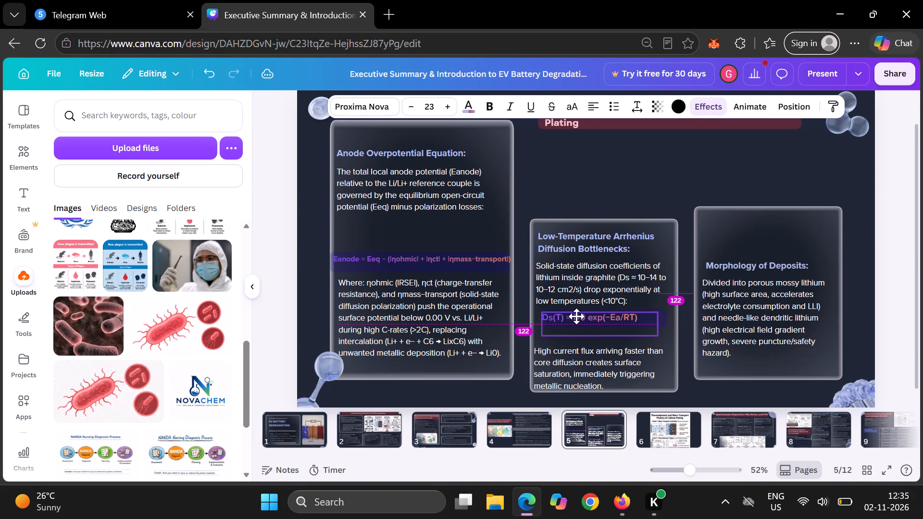
{"action": "left_click_drag", "start_coordinate": [576, 316], "coordinate": [576, 322]}
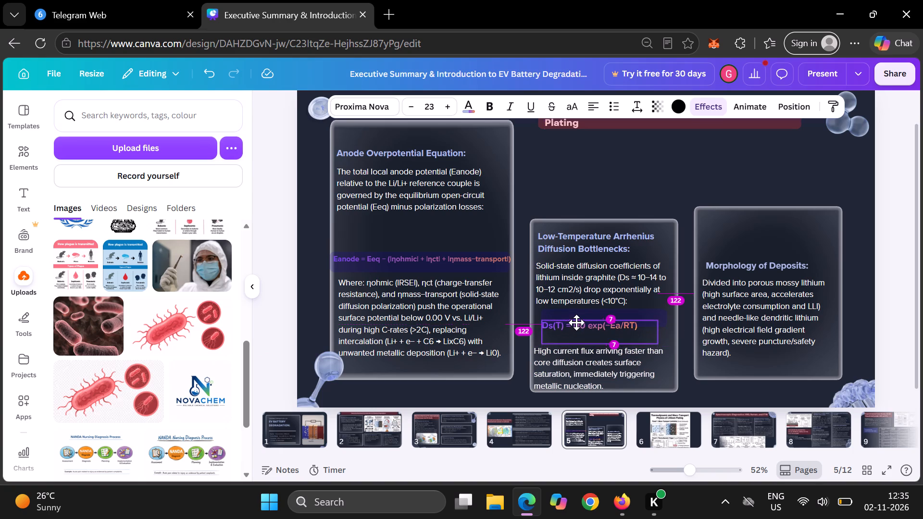
{"action": "left_click_drag", "start_coordinate": [576, 322], "coordinate": [576, 319]}
{"action": "left_click_drag", "start_coordinate": [582, 321], "coordinate": [583, 318]}
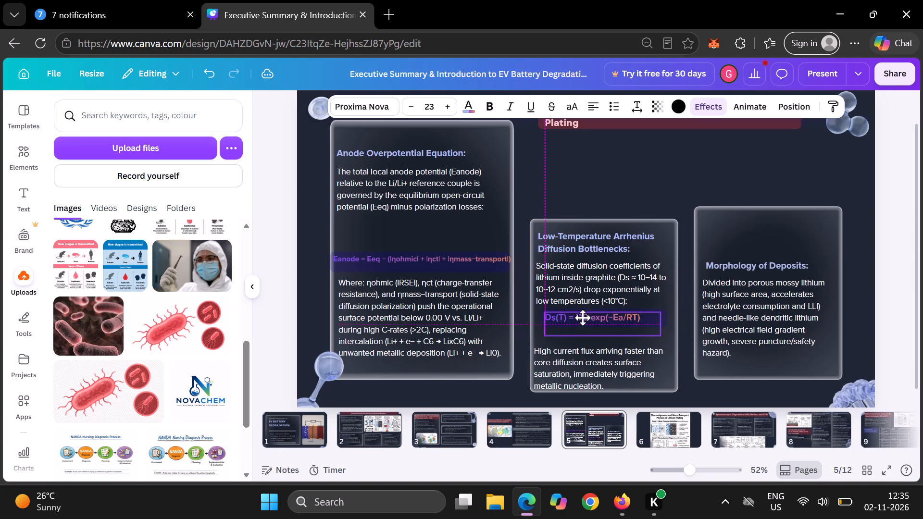
{"action": "left_click_drag", "start_coordinate": [583, 318], "coordinate": [580, 315]}
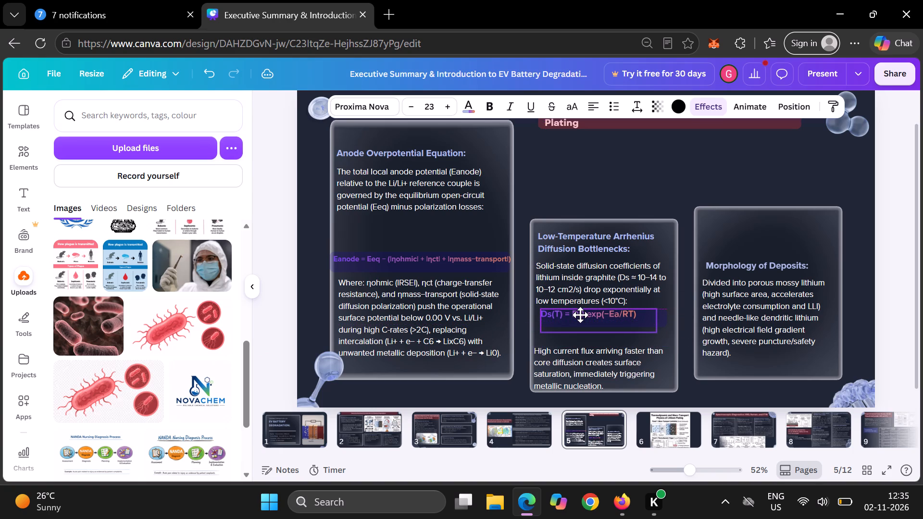
{"action": "left_click_drag", "start_coordinate": [580, 315], "coordinate": [580, 316]}
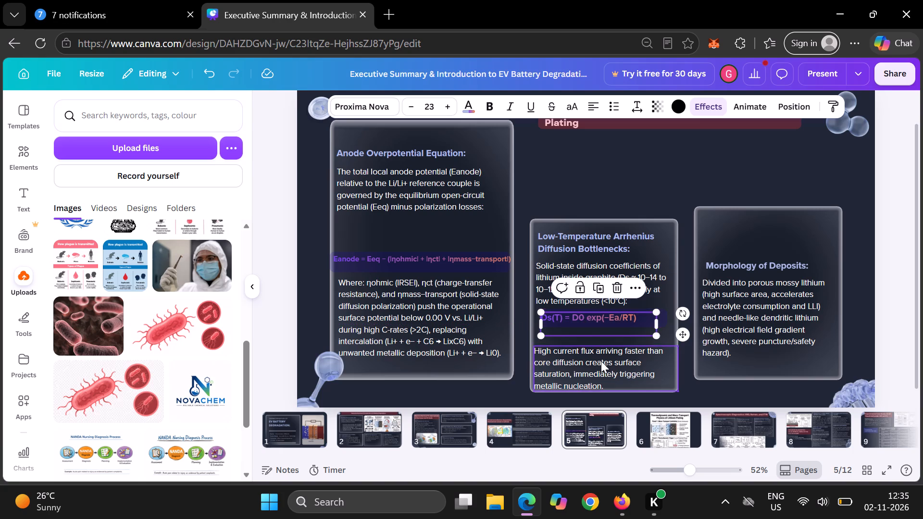
Move the "High current flux" paragraph up so it sits closer beneath the Ds(T) equation, clear of the card's bottom edge.
{"action": "left_click", "coordinate": [601, 361]}
{"action": "left_click_drag", "start_coordinate": [601, 361], "coordinate": [602, 353]}
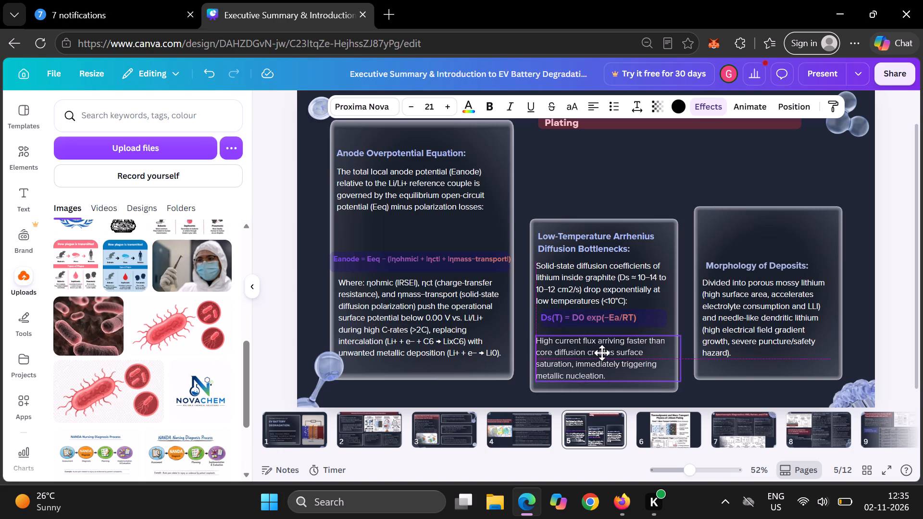
{"action": "left_click_drag", "start_coordinate": [602, 353], "coordinate": [602, 351]}
{"action": "left_click", "coordinate": [893, 277]}
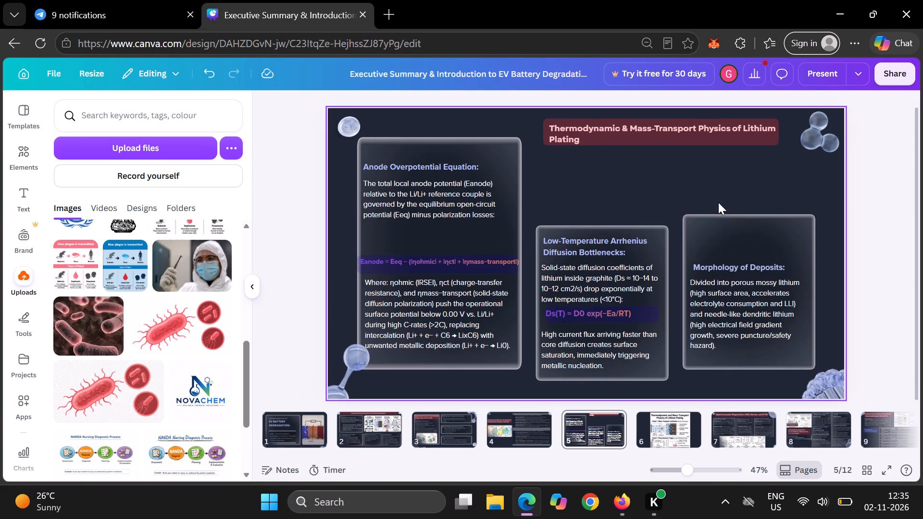
Select the Morphology of Deposits card with its texts and nudge it down level with the Low-Temperature Arrhenius card.
{"action": "left_click_drag", "start_coordinate": [718, 202], "coordinate": [734, 380]}
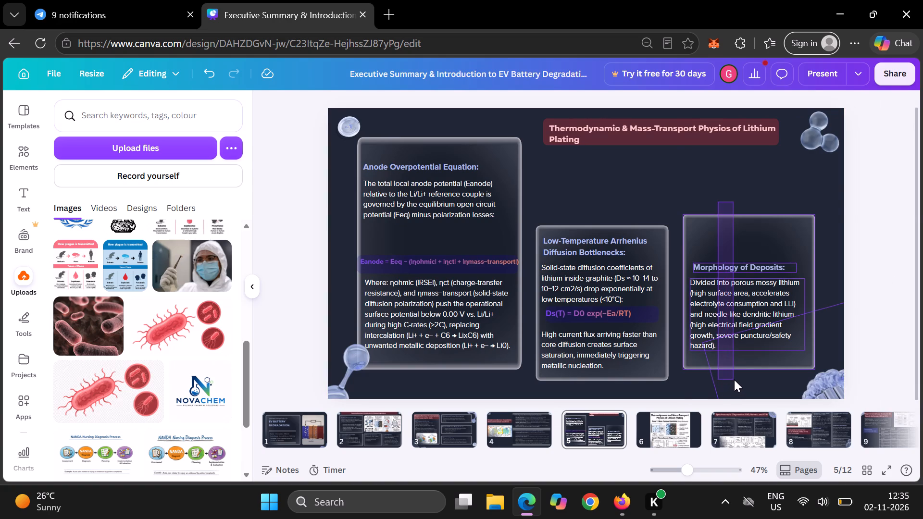
{"action": "key", "text": "shift+Down"}
{"action": "key", "text": "shift+Down"}
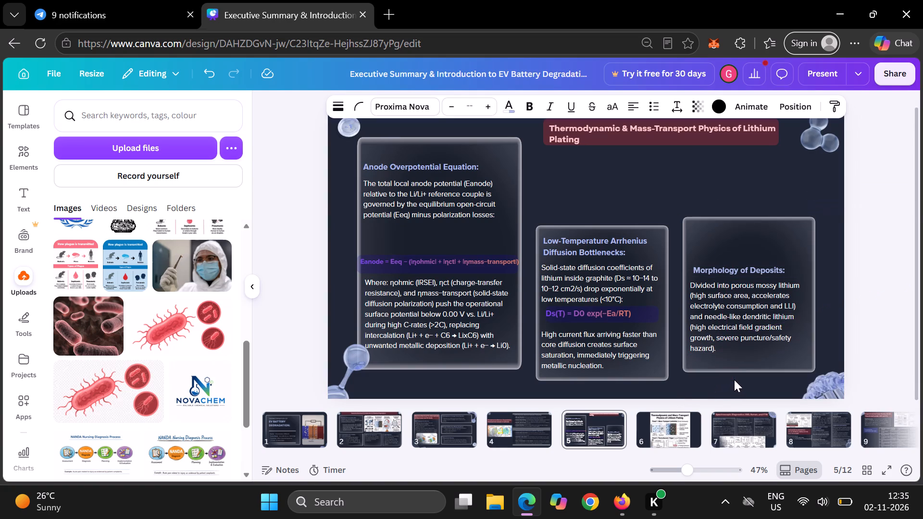
{"action": "key", "text": "shift+Down"}
{"action": "key", "text": "shift+Down"}
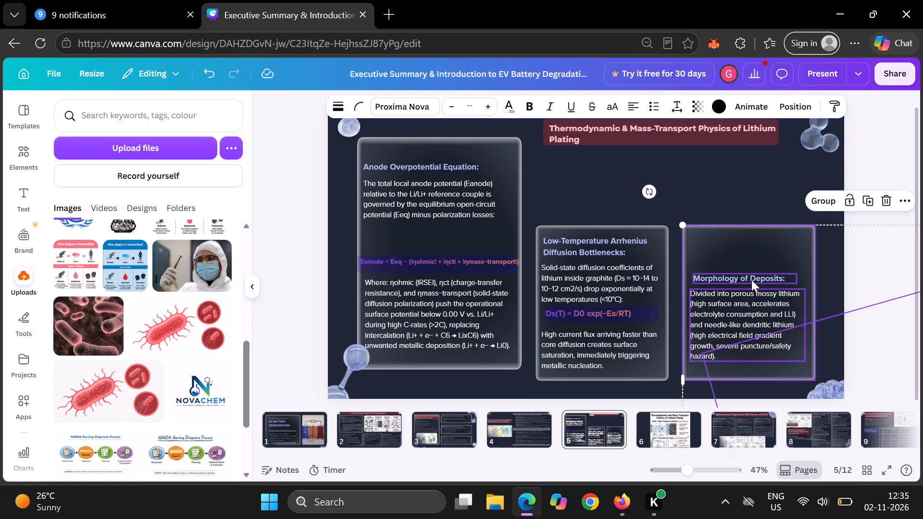
{"action": "left_click", "coordinate": [865, 262]}
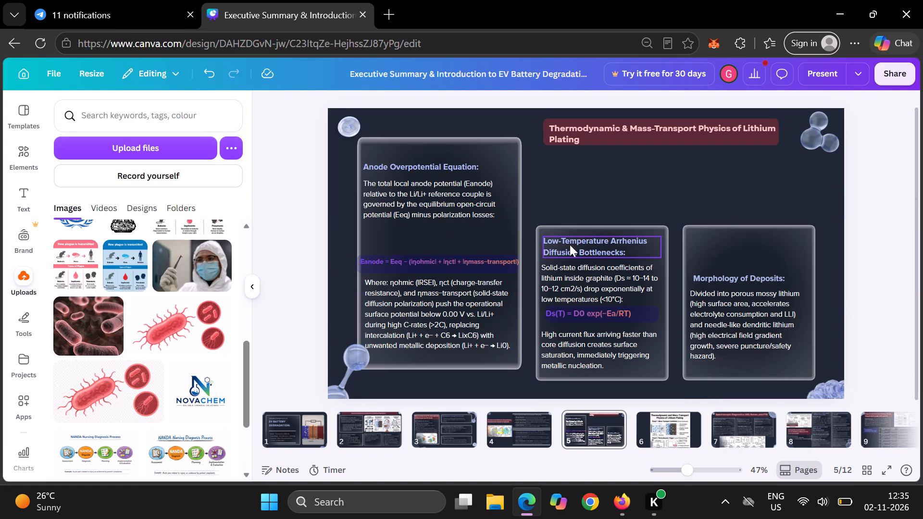
Move the "total local anode potential" paragraph down to just above the Eanode equation in the Anode Overpotential Equation card.
{"action": "left_click_drag", "start_coordinate": [436, 202], "coordinate": [437, 218]}
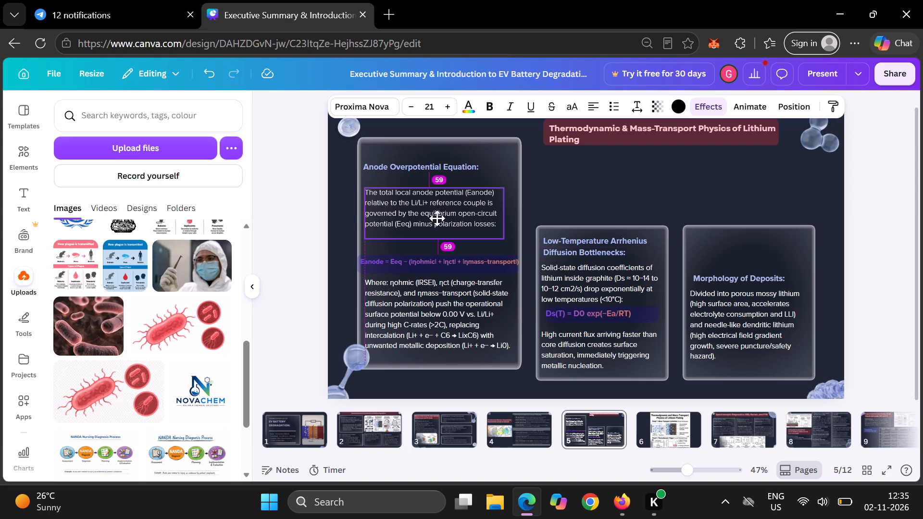
{"action": "left_click_drag", "start_coordinate": [437, 218], "coordinate": [436, 223]}
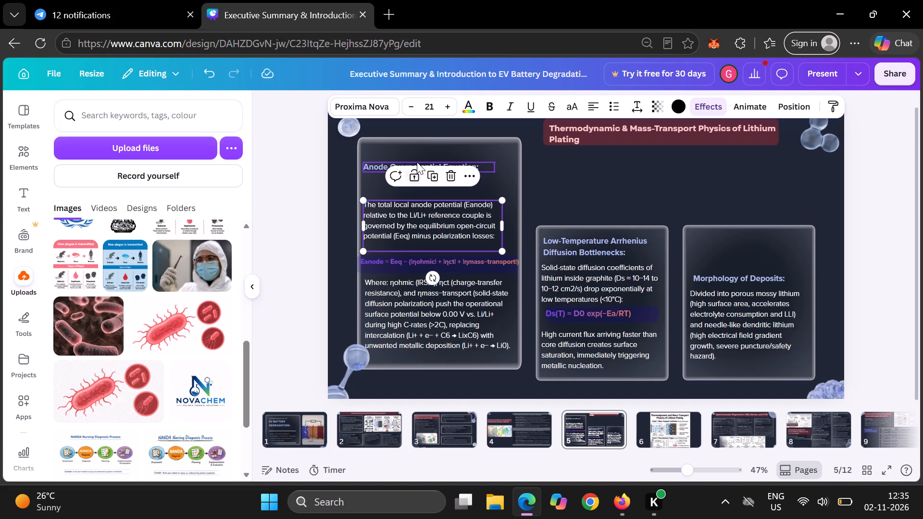
{"action": "left_click", "coordinate": [407, 163]}
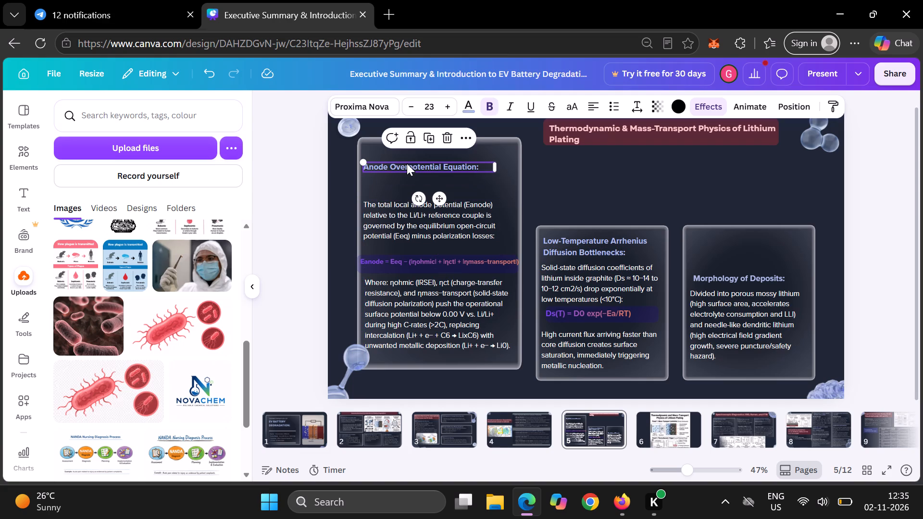
Narrow the blue highlight bar behind the Eanode equation to a width of about 539.
{"action": "left_click", "coordinate": [408, 258]}
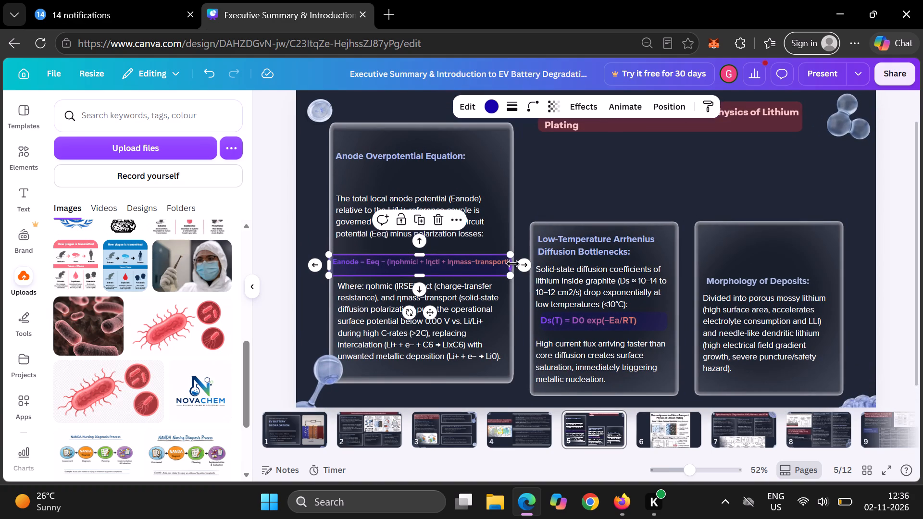
{"action": "left_click_drag", "start_coordinate": [513, 264], "coordinate": [491, 263]}
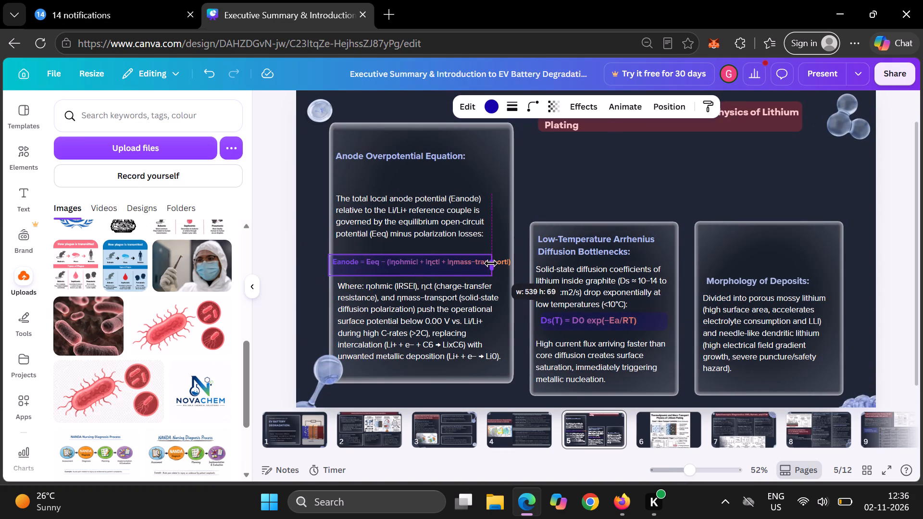
Extend a connector from the Eanode highlight bar to a new matching blue bar beneath the page title.
{"action": "left_click_drag", "start_coordinate": [506, 263], "coordinate": [623, 156]}
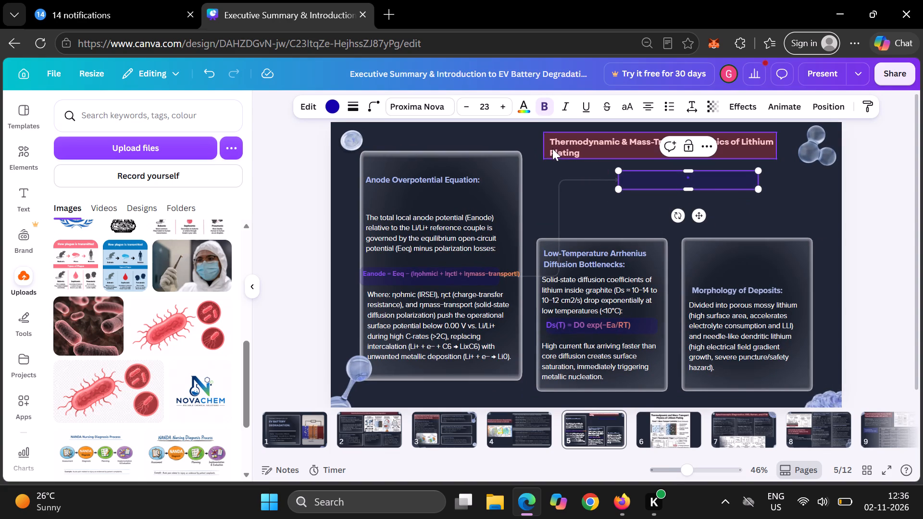
{"action": "left_click", "coordinate": [808, 203]}
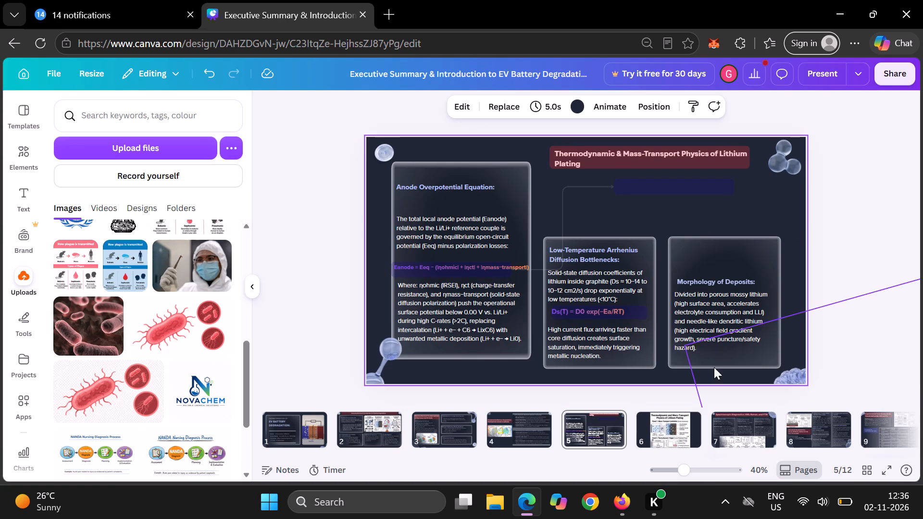
Open page 7, Spectroscopic Diagnostics, and examine its three text cards and the spectra illustration.
{"action": "left_click", "coordinate": [747, 424]}
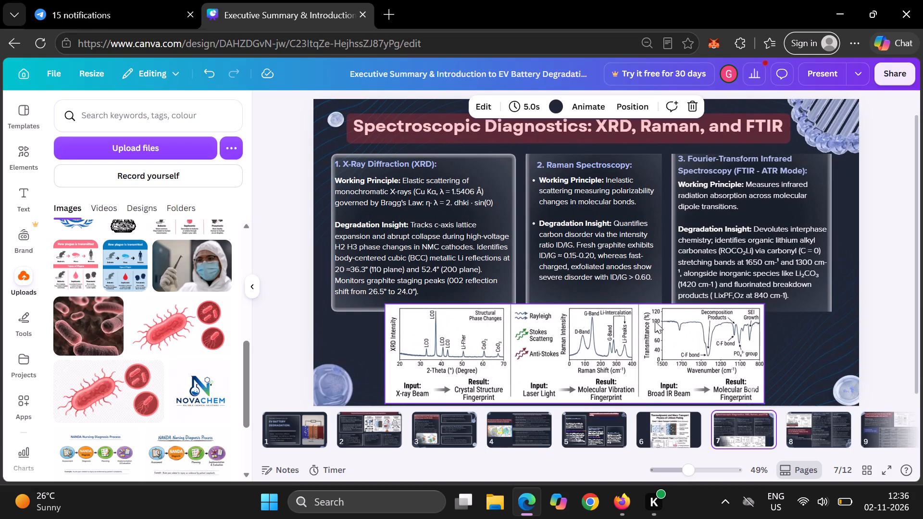
{"action": "scroll", "coordinate": [655, 321], "scroll_direction": "down", "scroll_amount": 1}
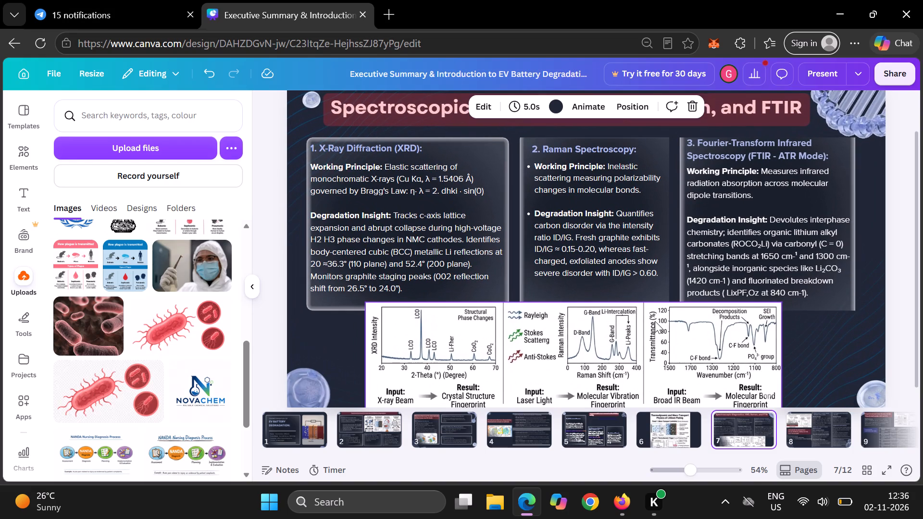
{"action": "scroll", "coordinate": [655, 321], "scroll_direction": "down", "scroll_amount": 1}
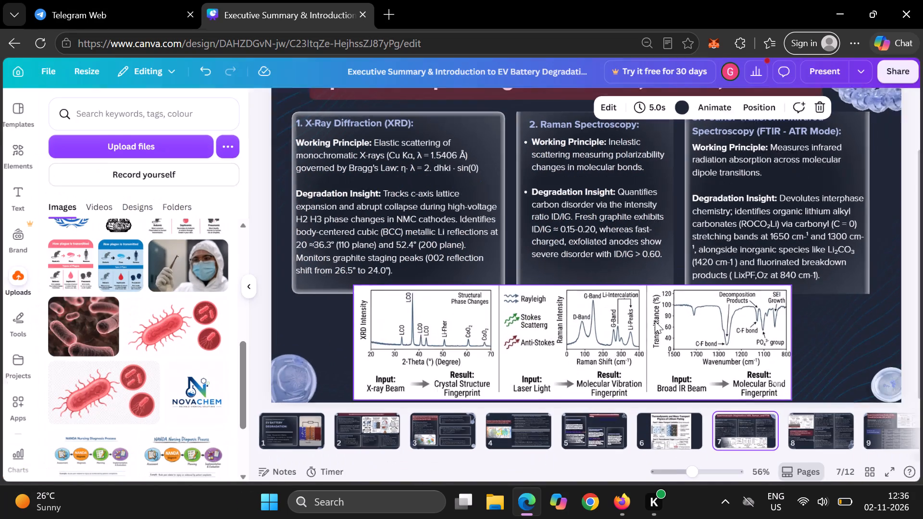